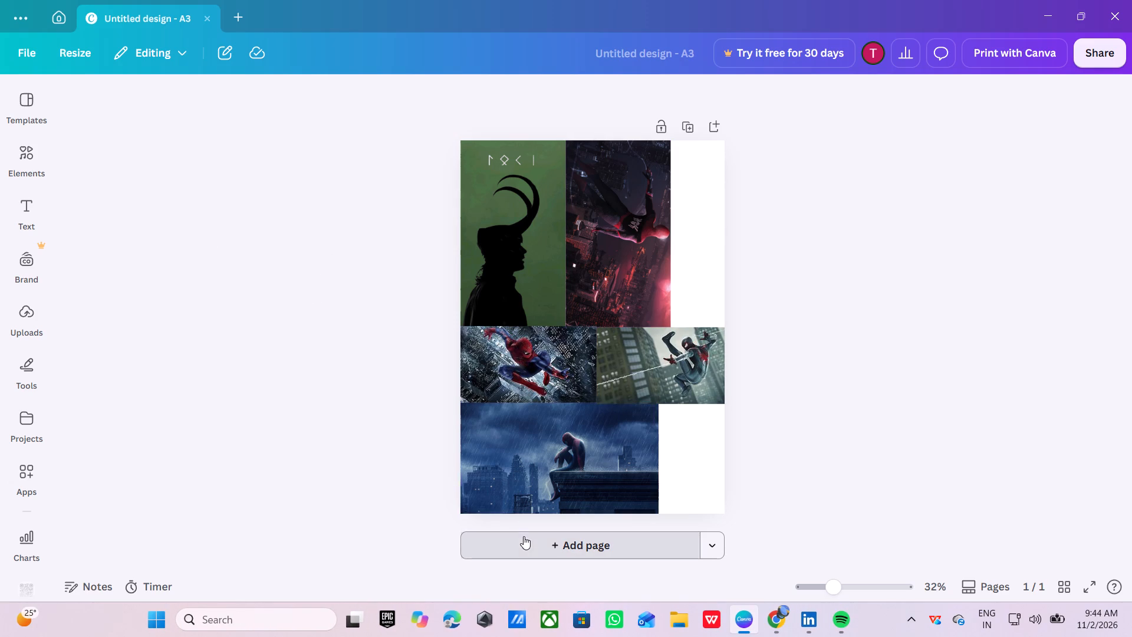
Move the rainy rooftop Spider-Man image from page 1 to the top of page 2 and enlarge it to the full page width.
scroll(532, 330, "down", 2)
scroll(532, 320, "up", 3)
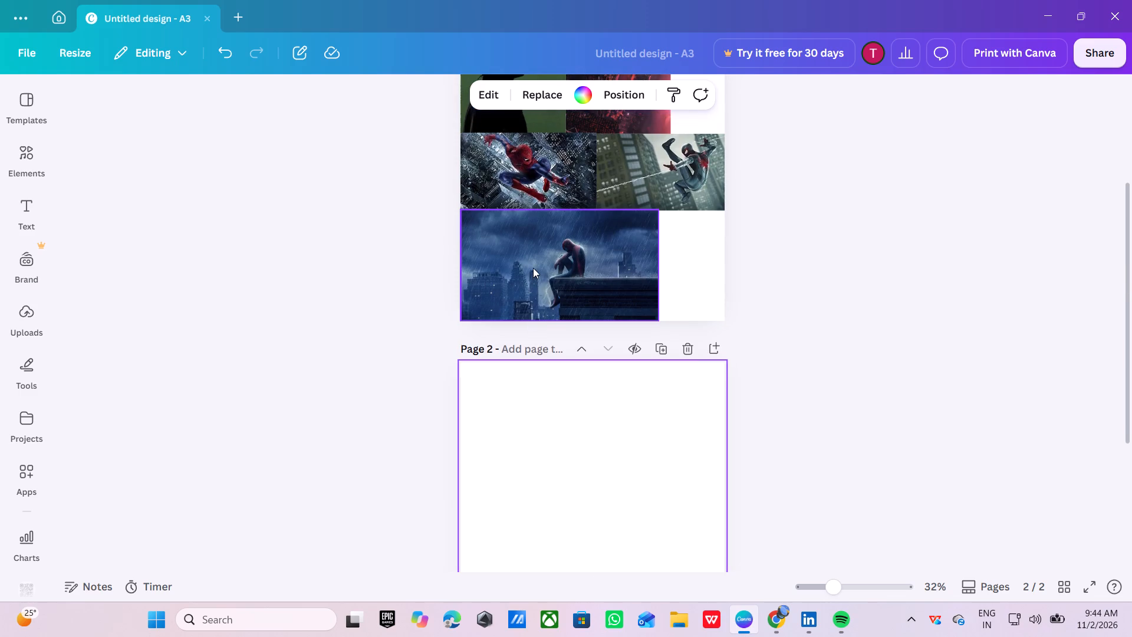
left_click_drag(533, 268, 527, 421)
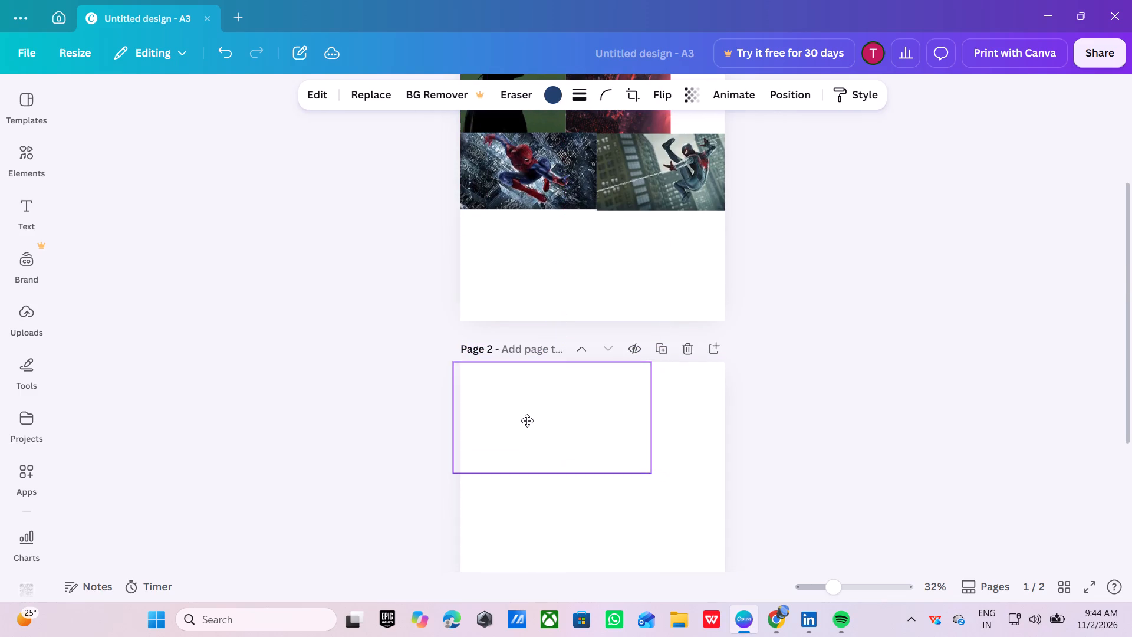
left_click_drag(527, 421, 532, 420)
scroll(597, 446, "down", 1)
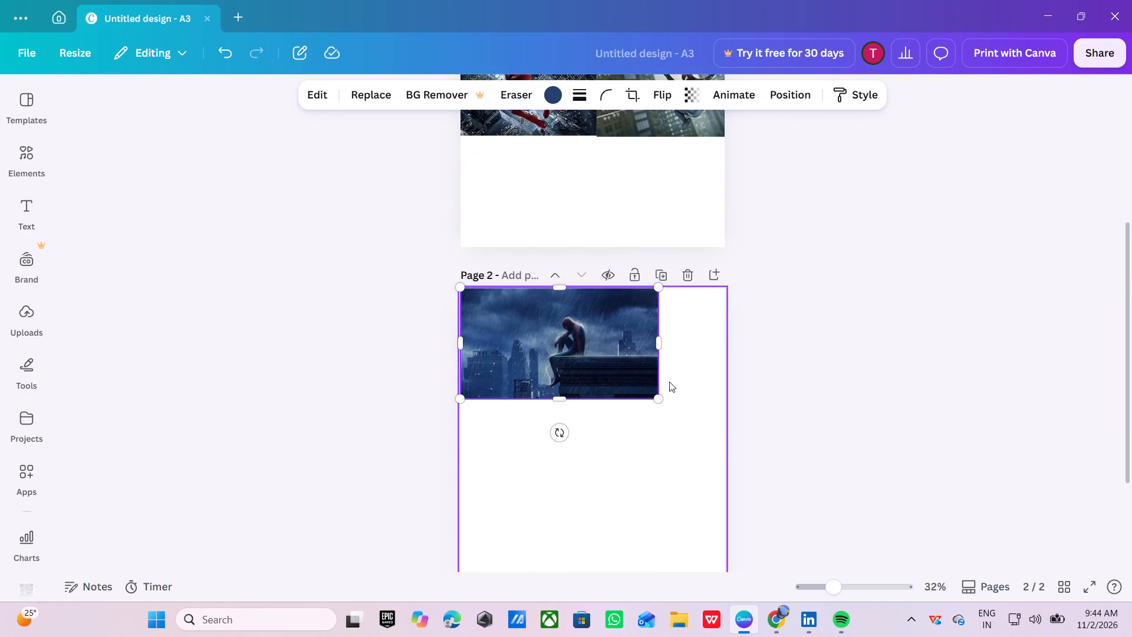
left_click_drag(656, 402, 709, 465)
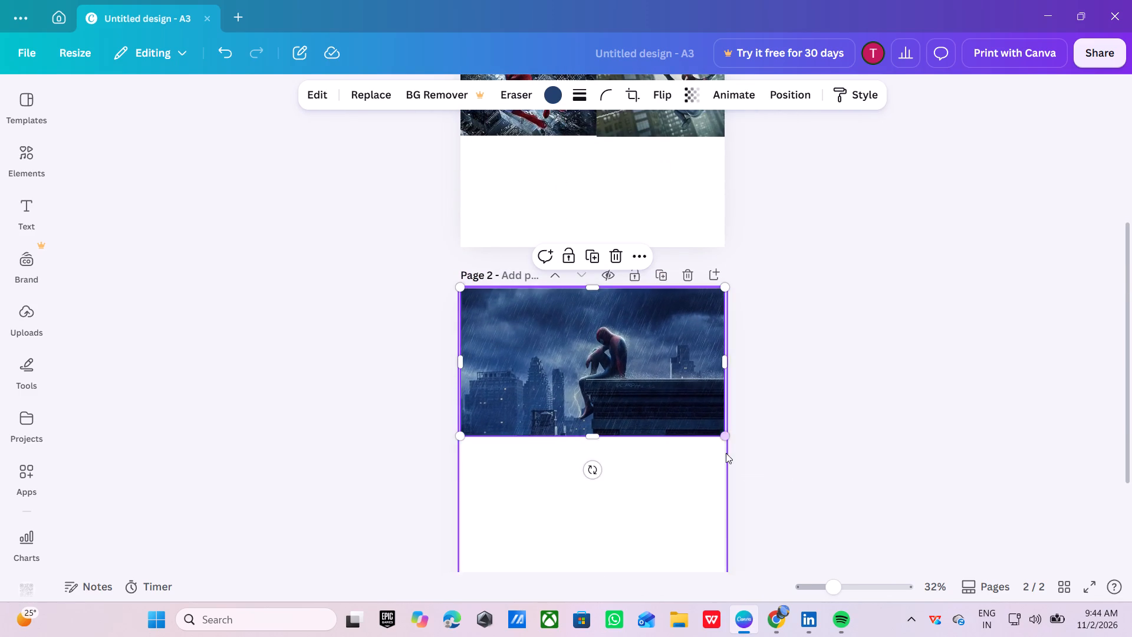
Move the image of Spider-Man swinging past the grey-green building to page 2, directly below the rooftop image, and enlarge it to full page width.
scroll(609, 349, "up", 3)
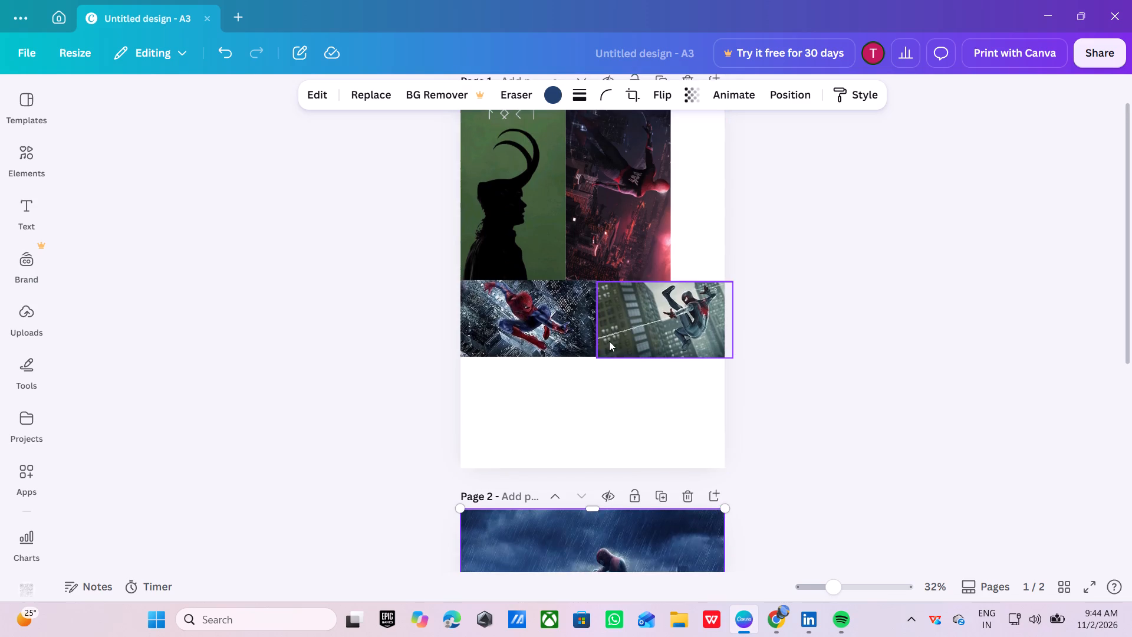
scroll(609, 341, "down", 3)
left_click(609, 359)
scroll(609, 359, "up", 1)
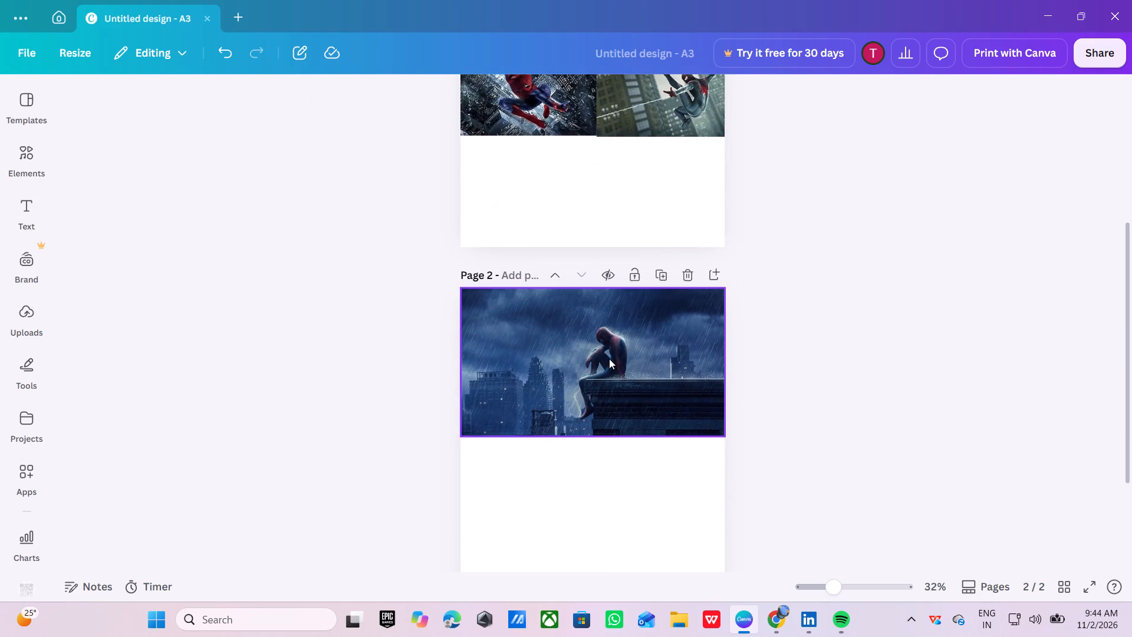
scroll(609, 359, "up", 1)
scroll(609, 357, "down", 2)
scroll(609, 357, "up", 1)
scroll(609, 357, "down", 2)
scroll(608, 344, "up", 3)
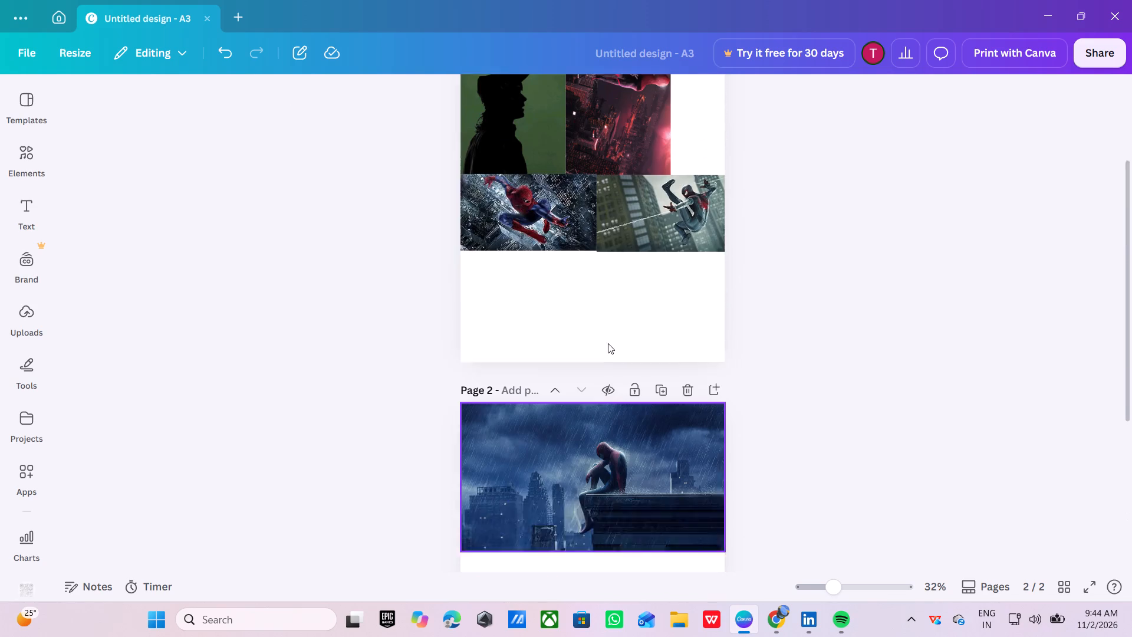
left_click_drag(630, 226, 564, 504)
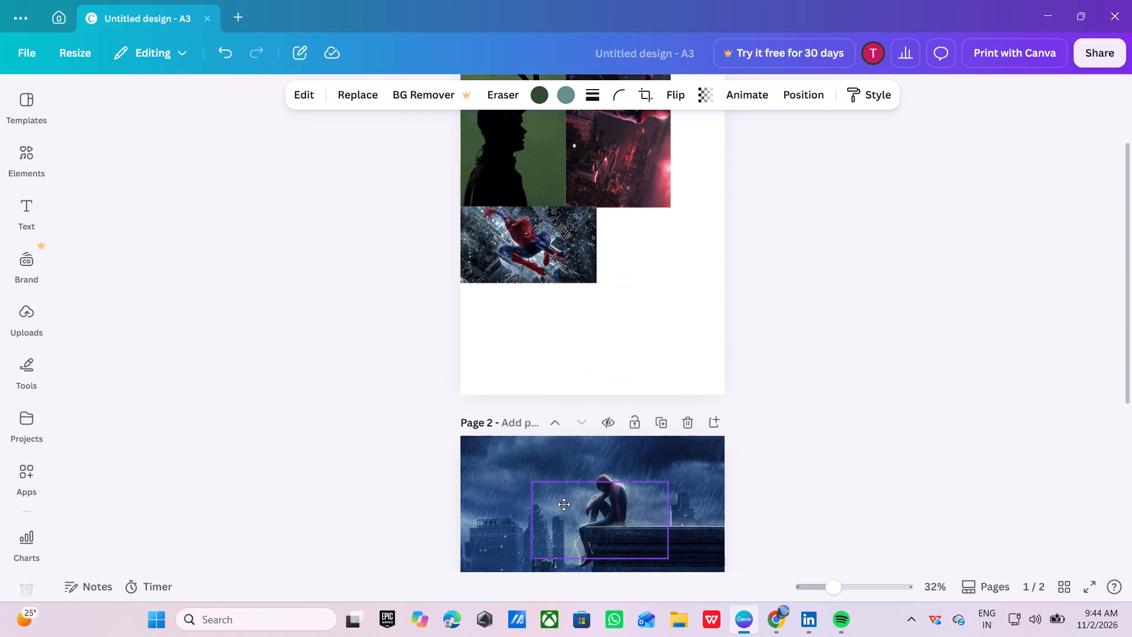
left_click_drag(564, 504, 555, 581)
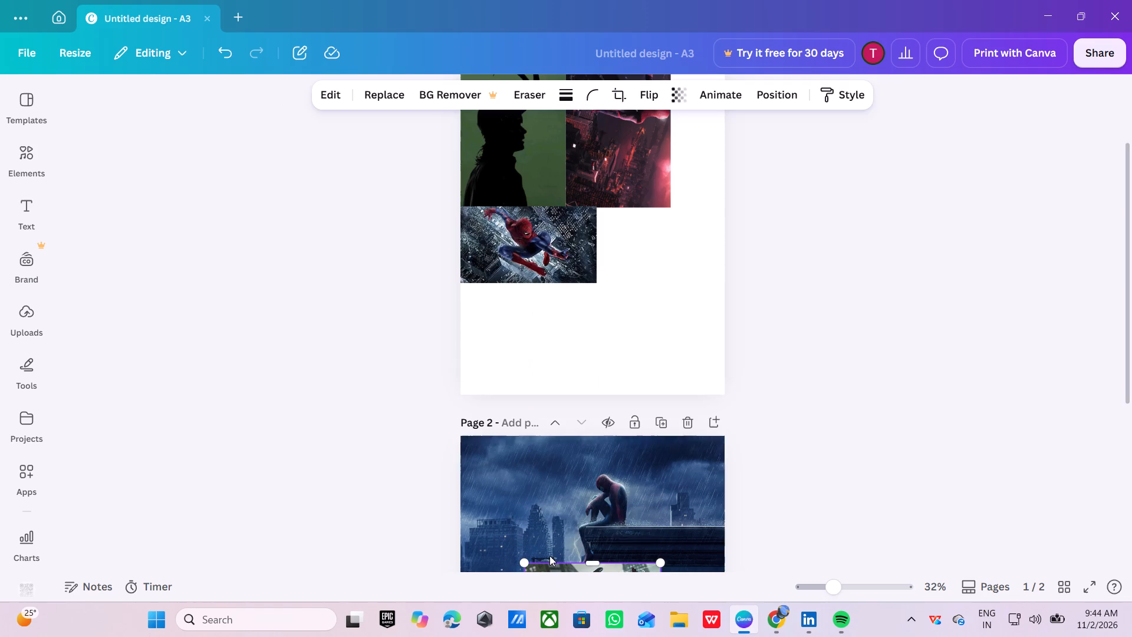
scroll(549, 543, "down", 3)
left_click_drag(611, 393, 570, 416)
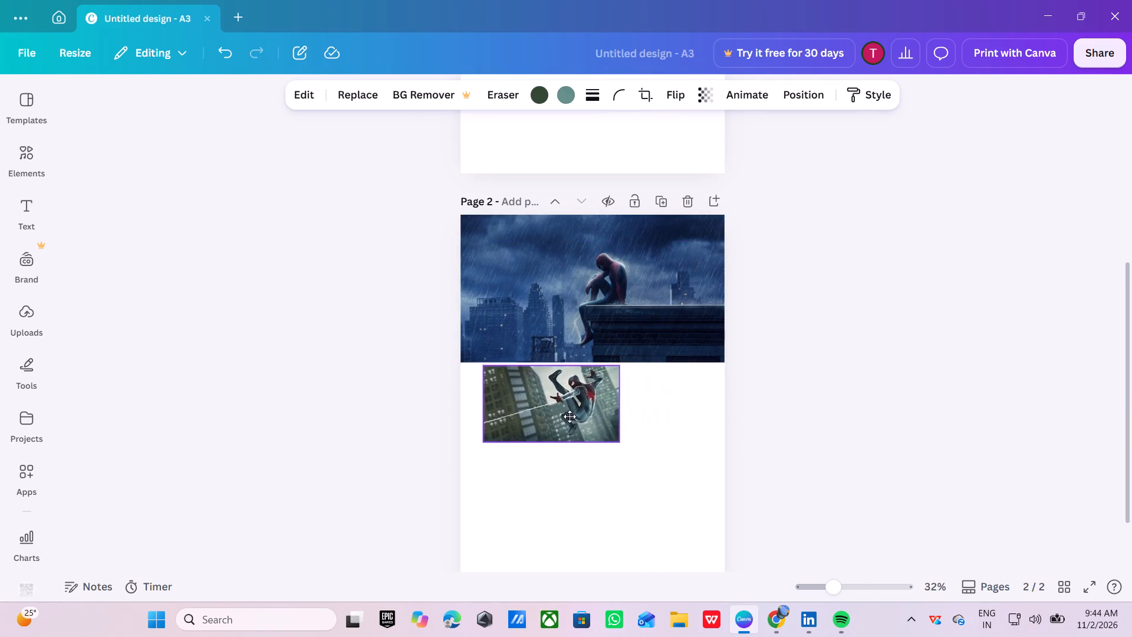
left_click_drag(570, 416, 548, 418)
left_click_drag(597, 444, 723, 514)
Move the sideways red-lit city Spider-Man image from page 1 onto page 2, over the existing images.
scroll(595, 481, "down", 3)
scroll(590, 480, "up", 5)
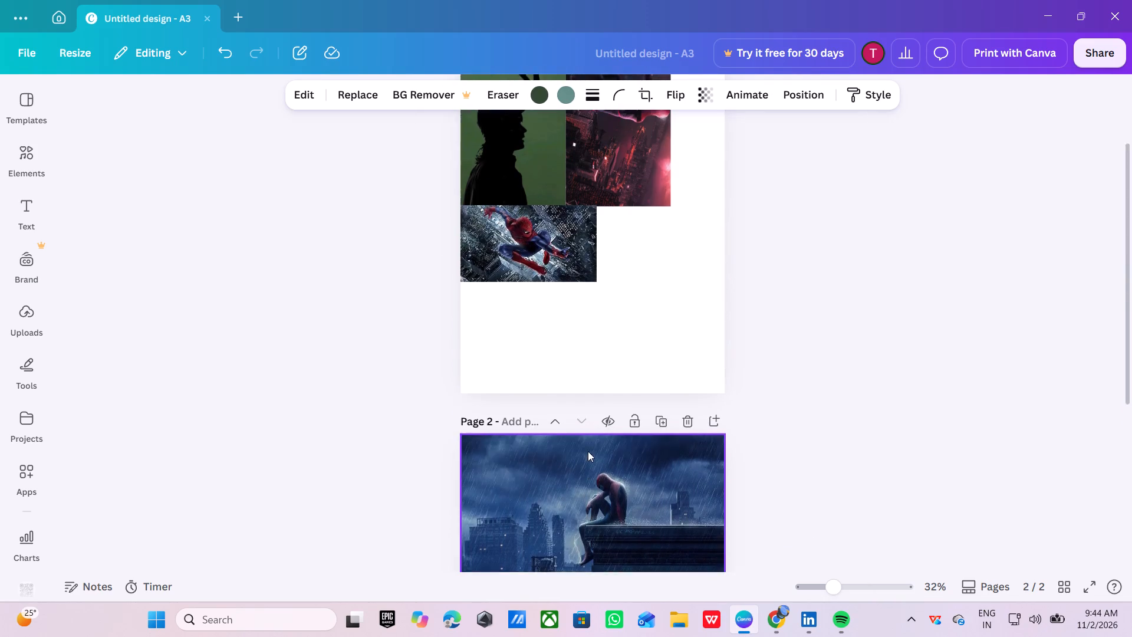
scroll(588, 451, "up", 2)
left_click(610, 254)
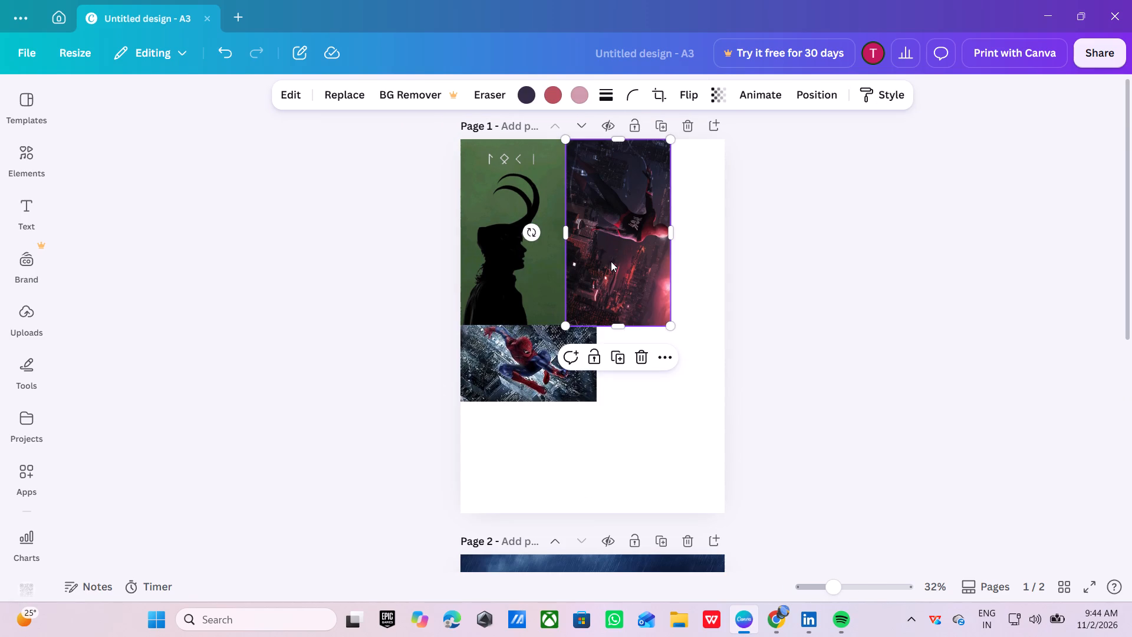
left_click_drag(611, 261, 603, 550)
scroll(602, 485, "down", 3)
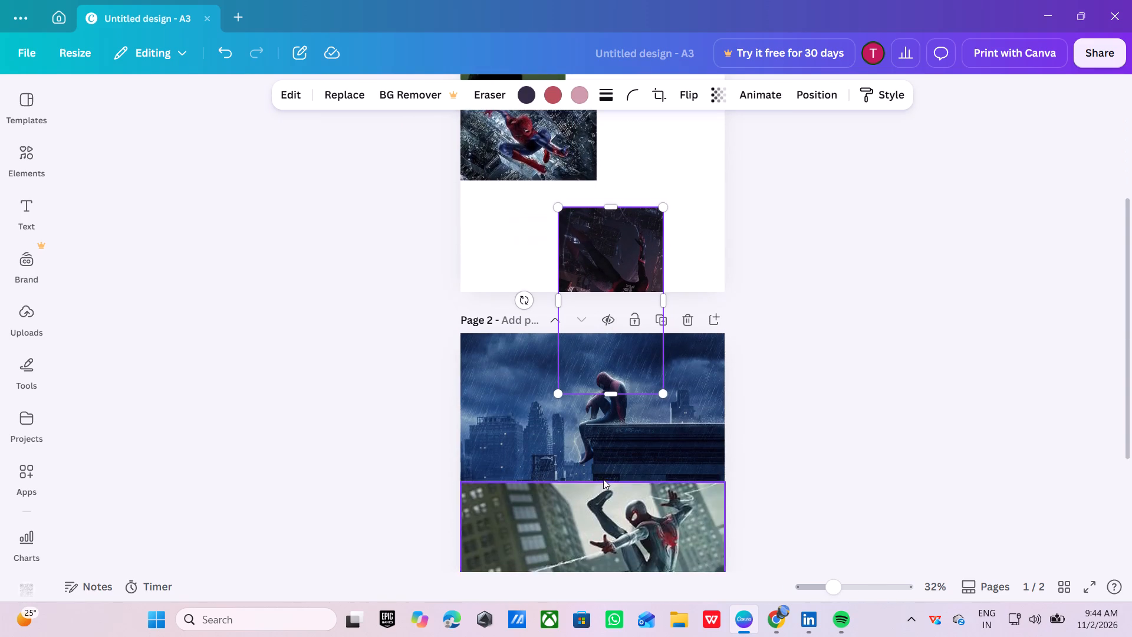
scroll(604, 475, "down", 2)
left_click_drag(603, 131, 590, 290)
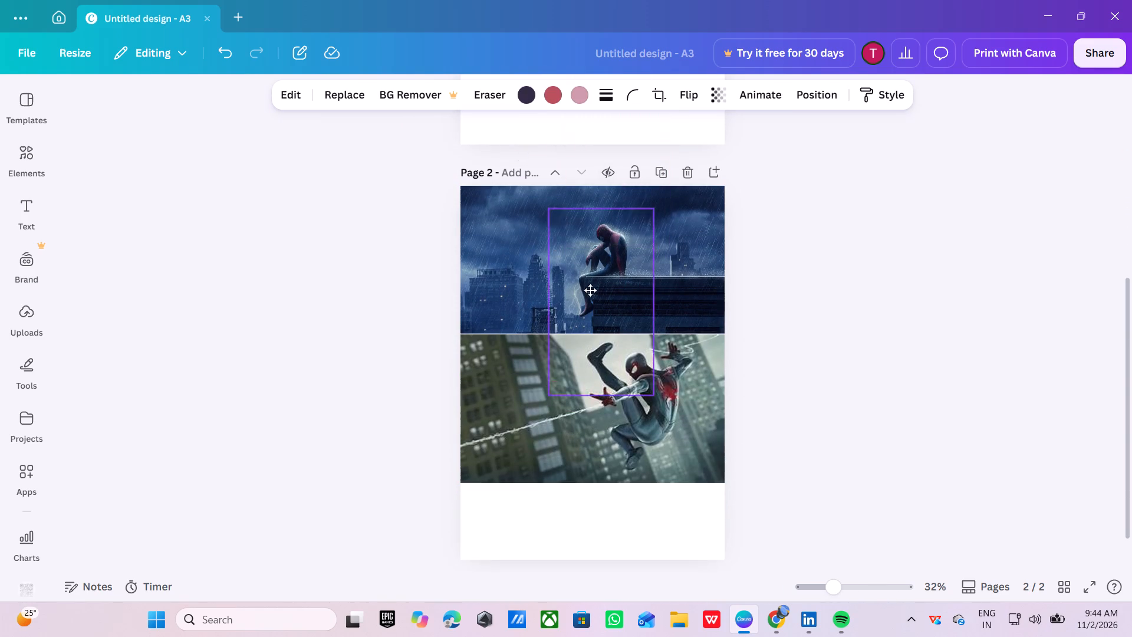
left_click_drag(590, 290, 581, 350)
Rotate the red-lit city image to 0° and align it with the page's left edge, directly below the rooftop image.
left_click_drag(501, 377, 526, 402)
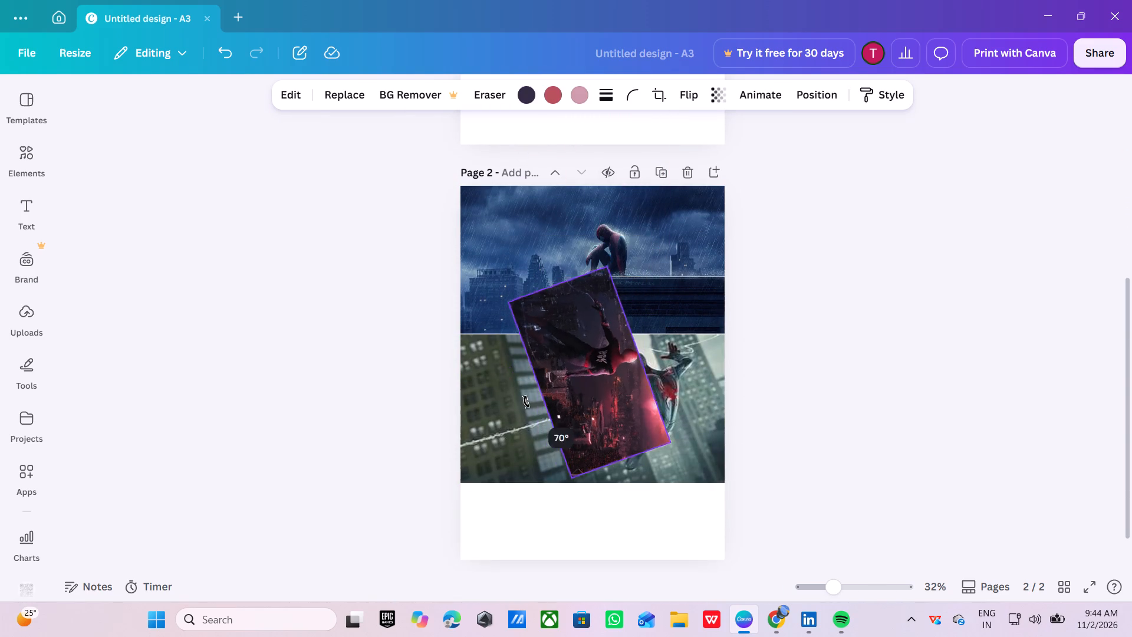
left_click_drag(526, 402, 593, 440)
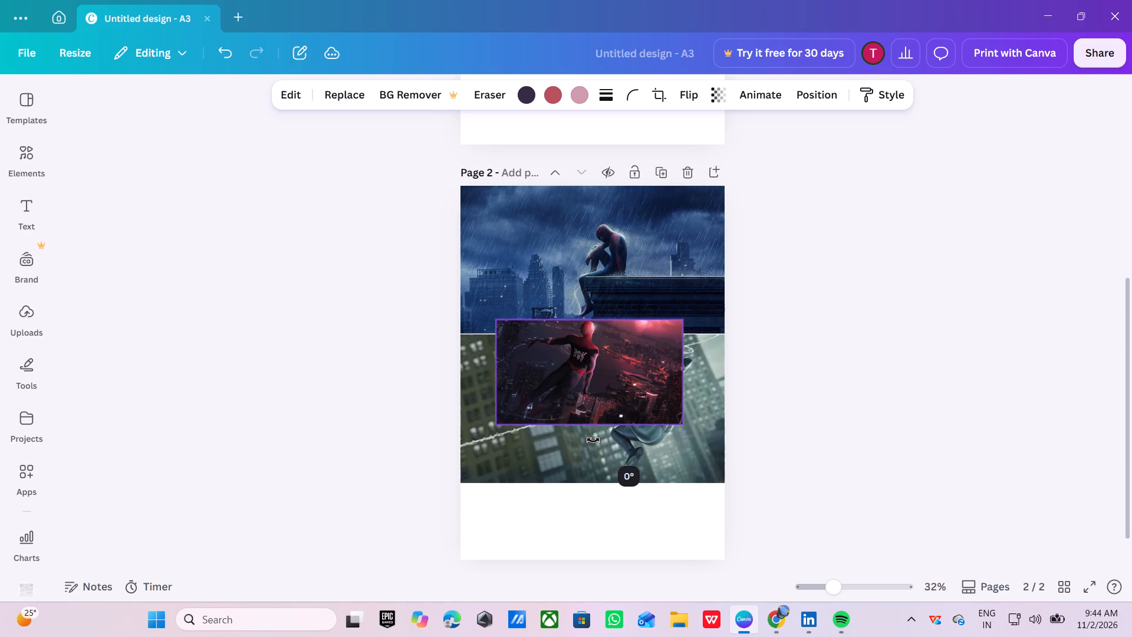
left_click_drag(593, 440, 594, 441)
left_click_drag(588, 368, 557, 383)
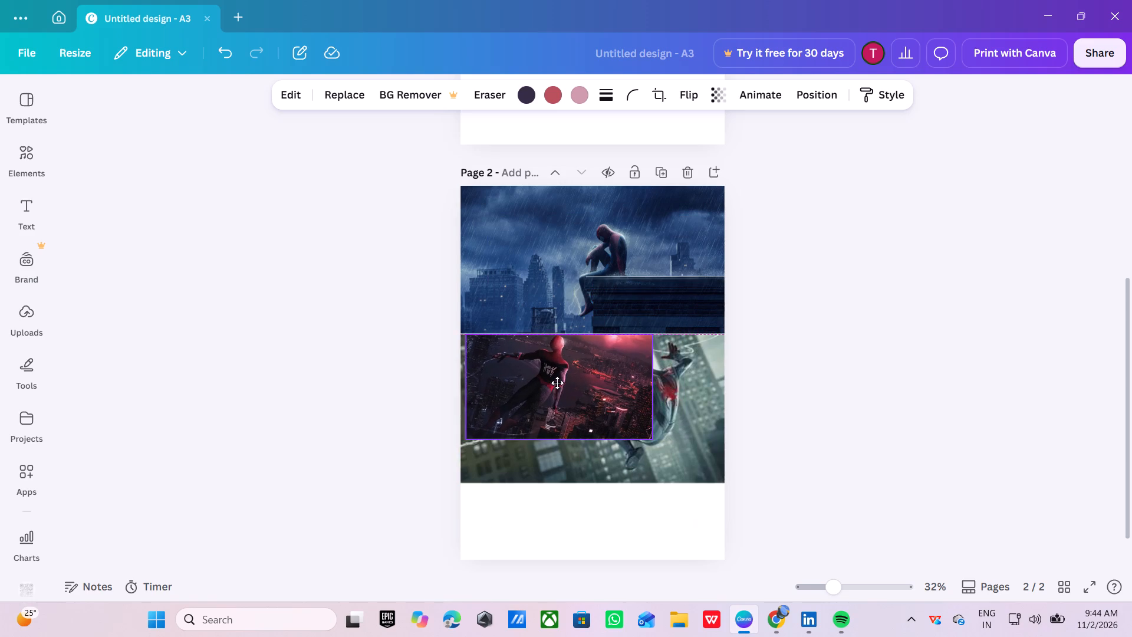
left_click_drag(557, 383, 554, 380)
Move the grey-green building image down to the bottom edge of page 2.
left_click_drag(657, 456, 659, 500)
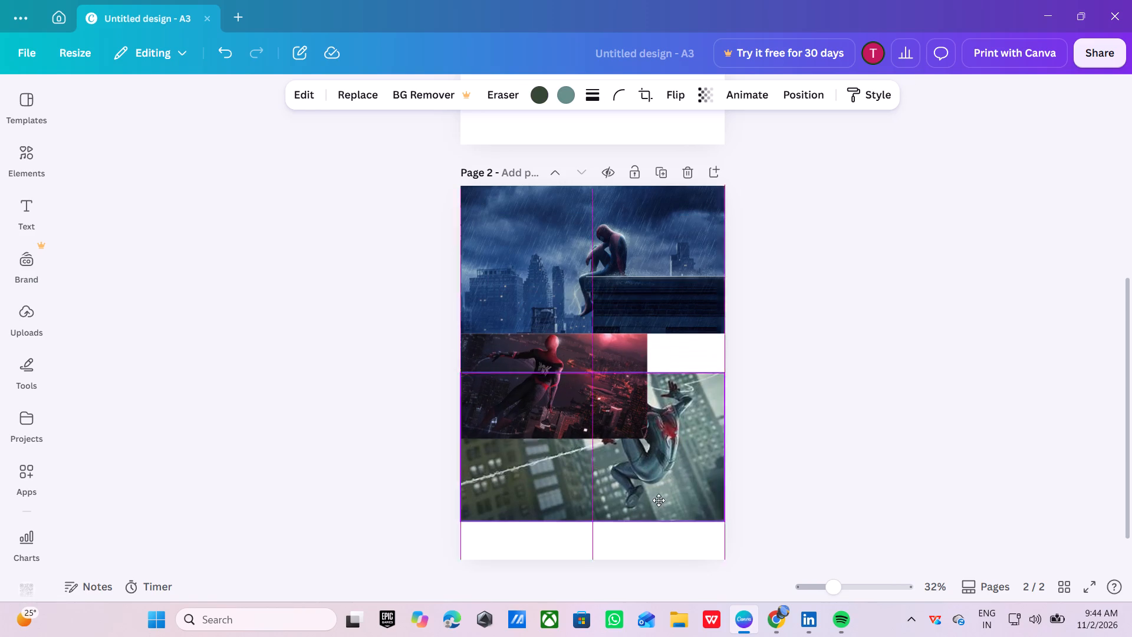
left_click_drag(659, 500, 654, 531)
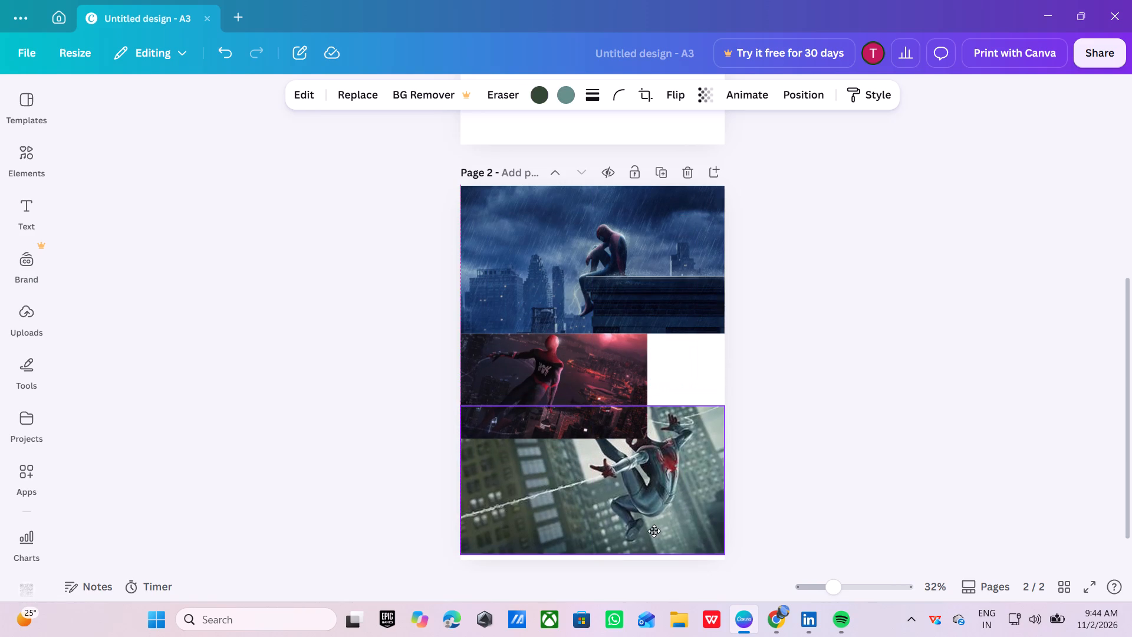
left_click_drag(654, 531, 654, 533)
Enlarge the red-lit city image to the full page width, 29.7 by 16.7, and deselect it.
left_click(641, 433)
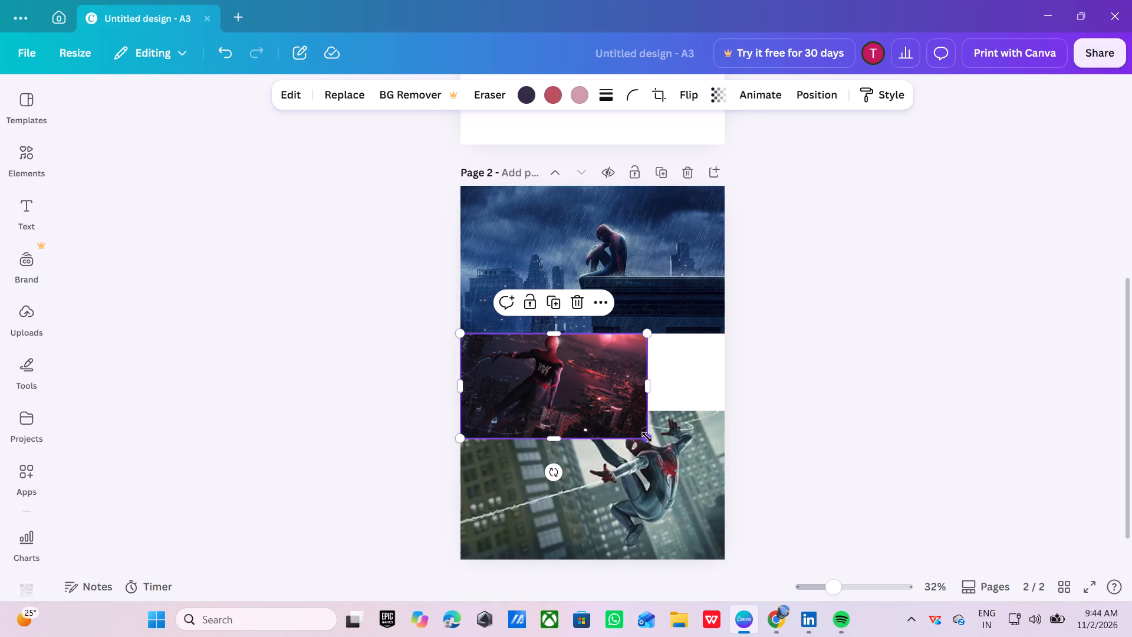
left_click_drag(647, 440, 707, 515)
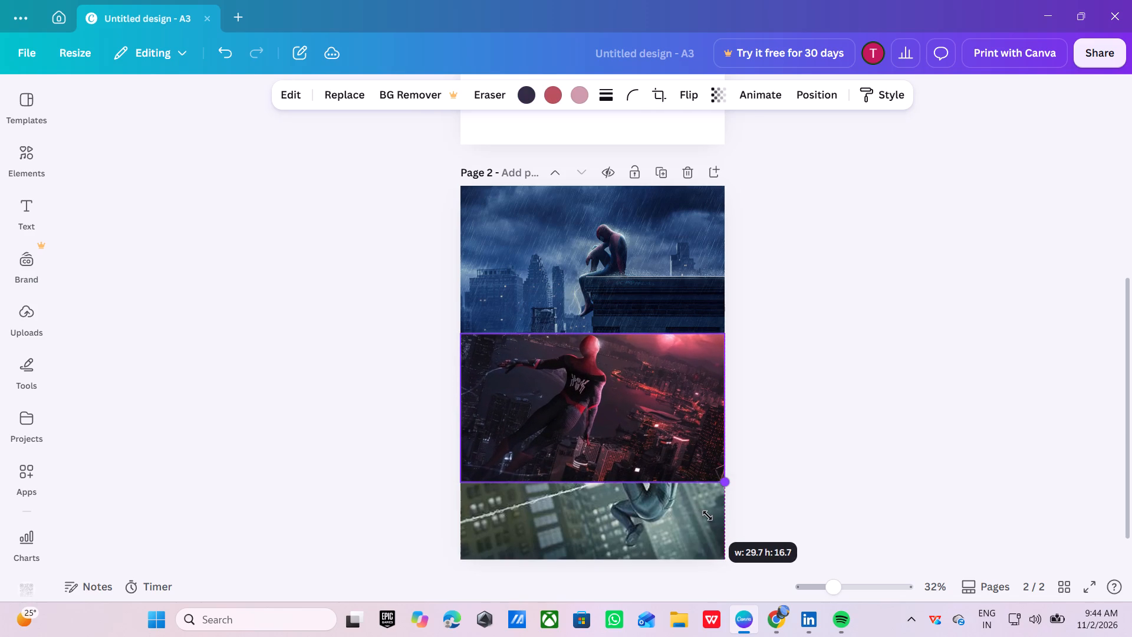
left_click_drag(707, 515, 709, 518)
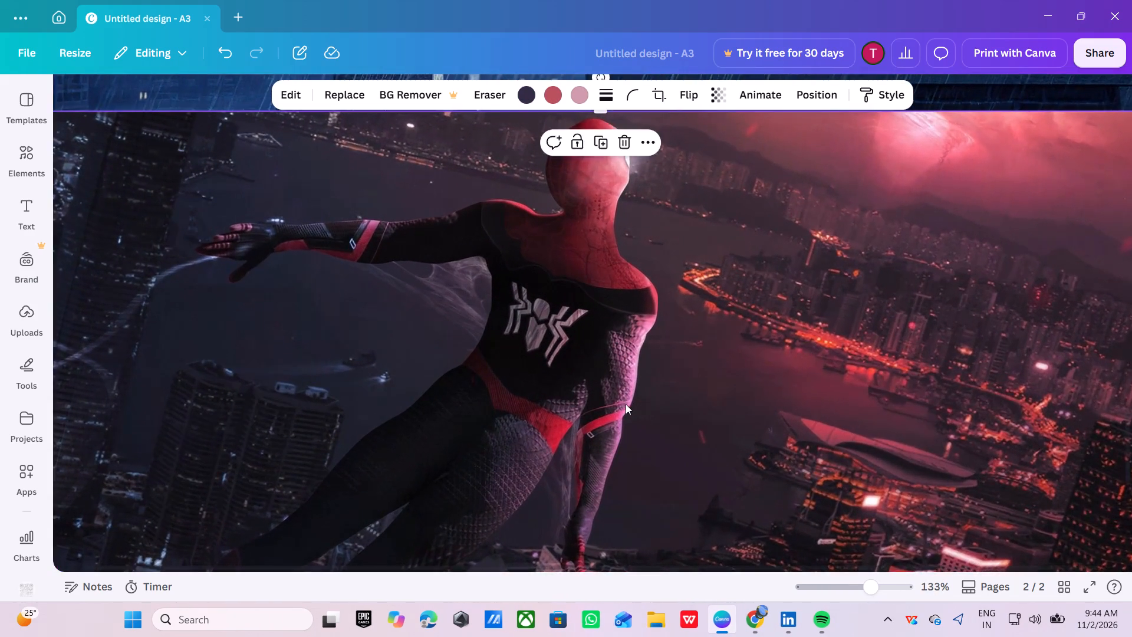
left_click(626, 404)
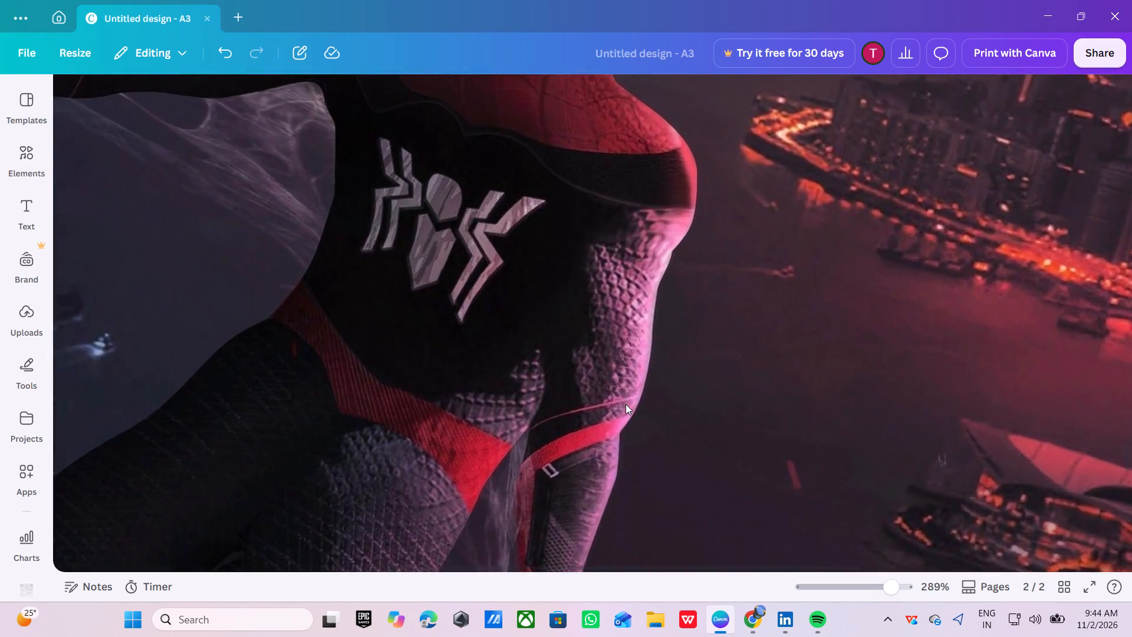
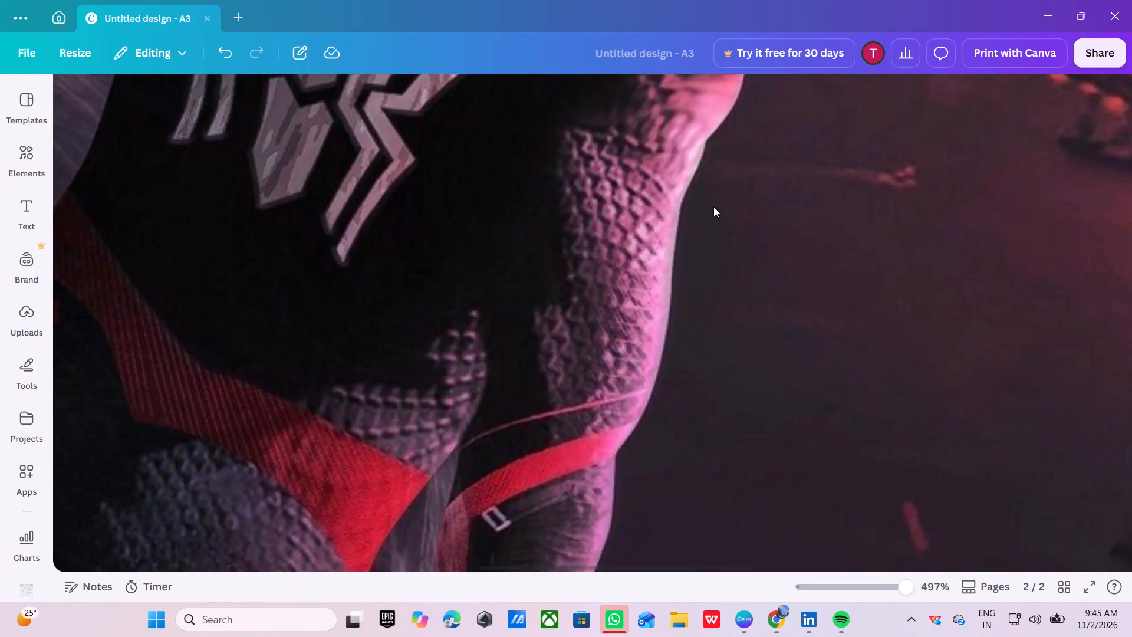
Reposition the red-lit city Spider-Man image on page 2 against the page's left edge, just below the rainy rooftop image.
left_click_drag(713, 206, 713, 435)
left_click_drag(688, 352, 696, 551)
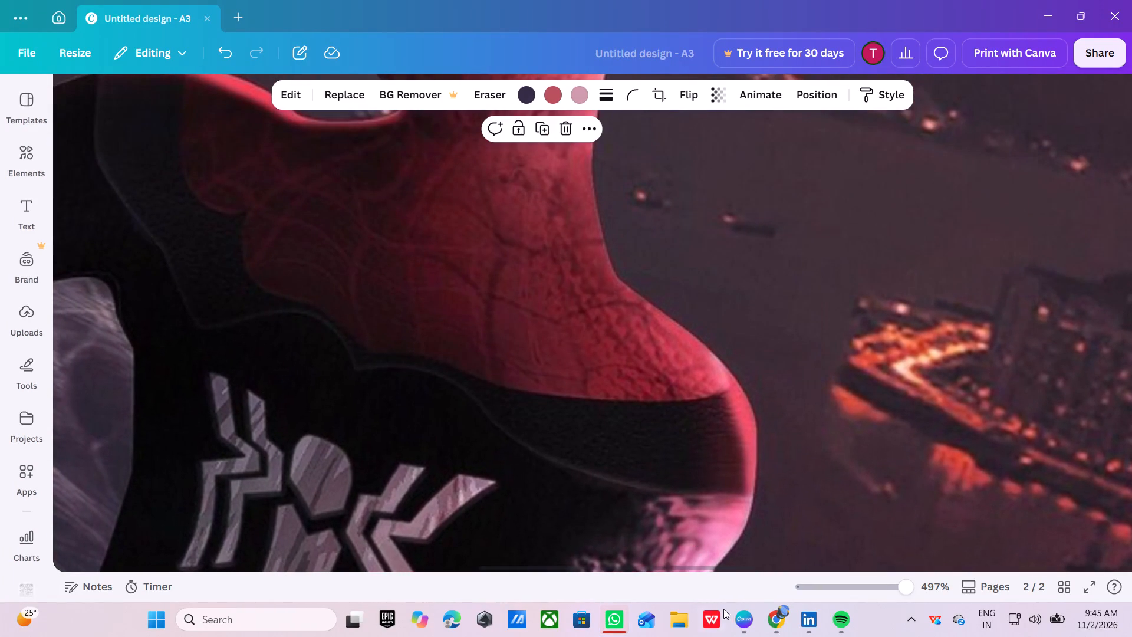
left_click_drag(541, 373, 565, 501)
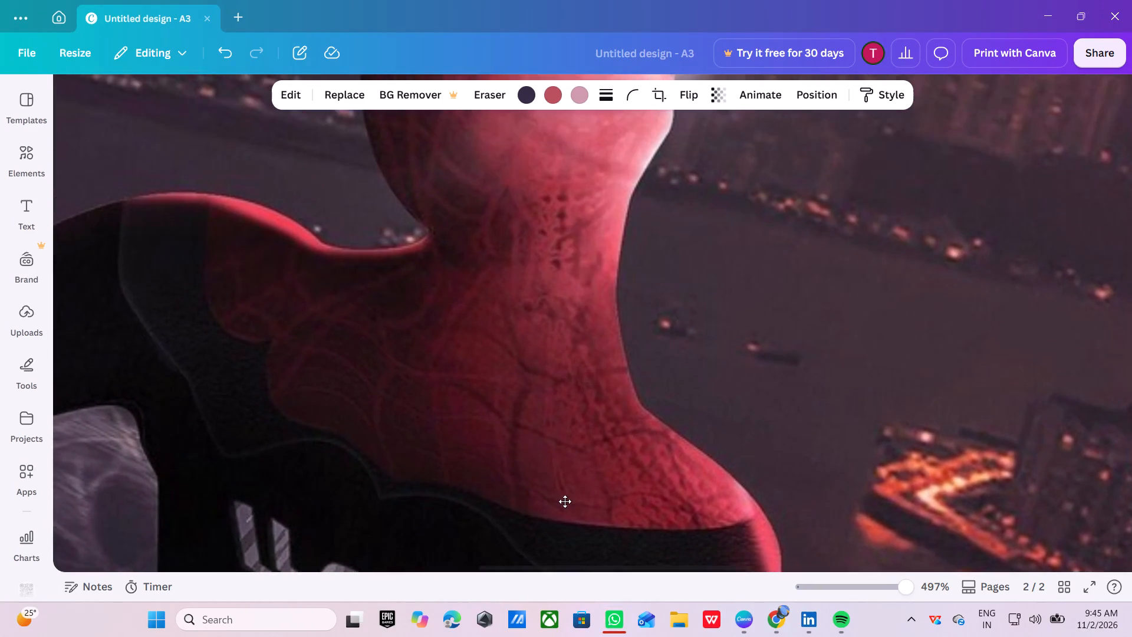
left_click_drag(565, 501, 493, 636)
left_click_drag(938, 440, 628, 382)
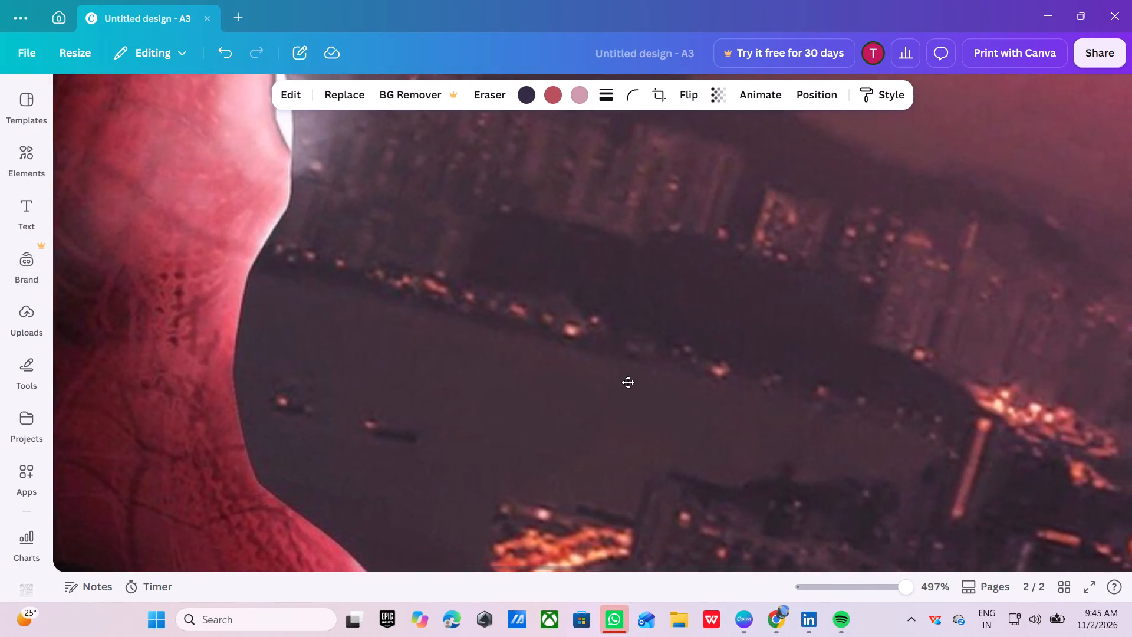
left_click_drag(628, 382, 644, 326)
scroll(659, 310, "down", 3)
scroll(659, 310, "up", 2)
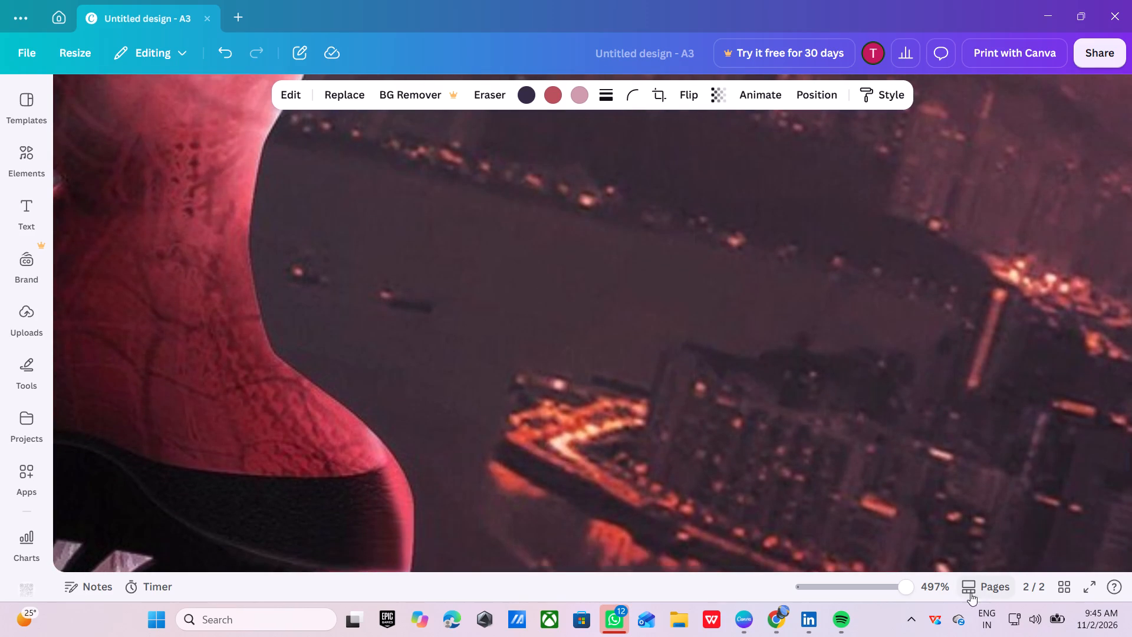
left_click_drag(908, 590, 839, 592)
scroll(687, 463, "up", 3)
scroll(687, 459, "down", 2)
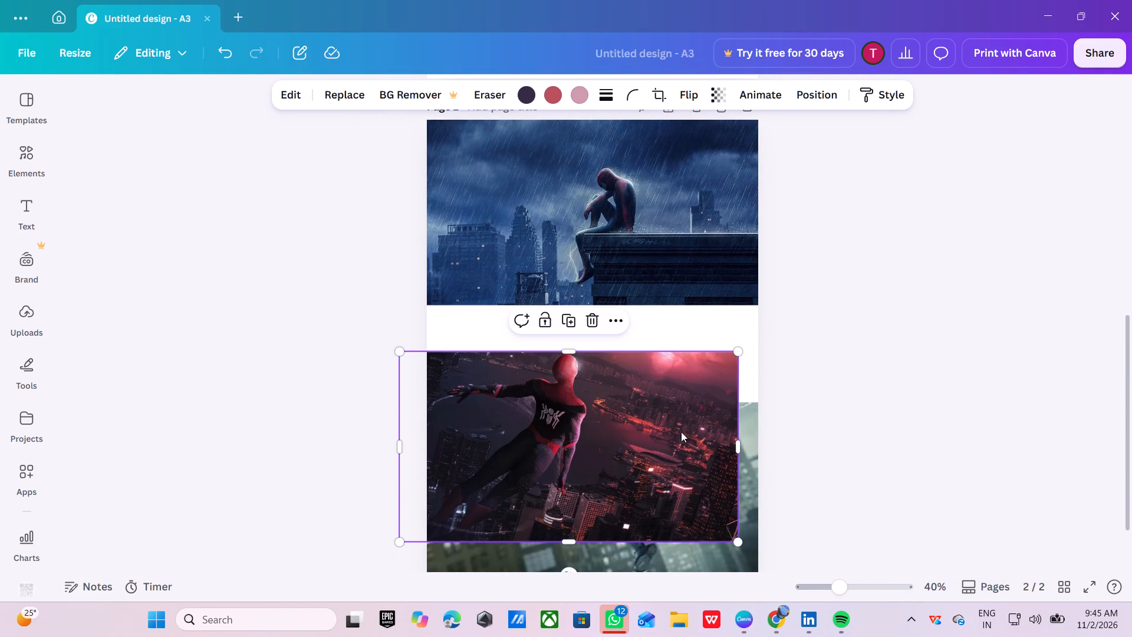
left_click_drag(661, 428, 688, 387)
Examine the rainy rooftop Spider-Man image on page 2 up close.
scroll(688, 387, "up", 1)
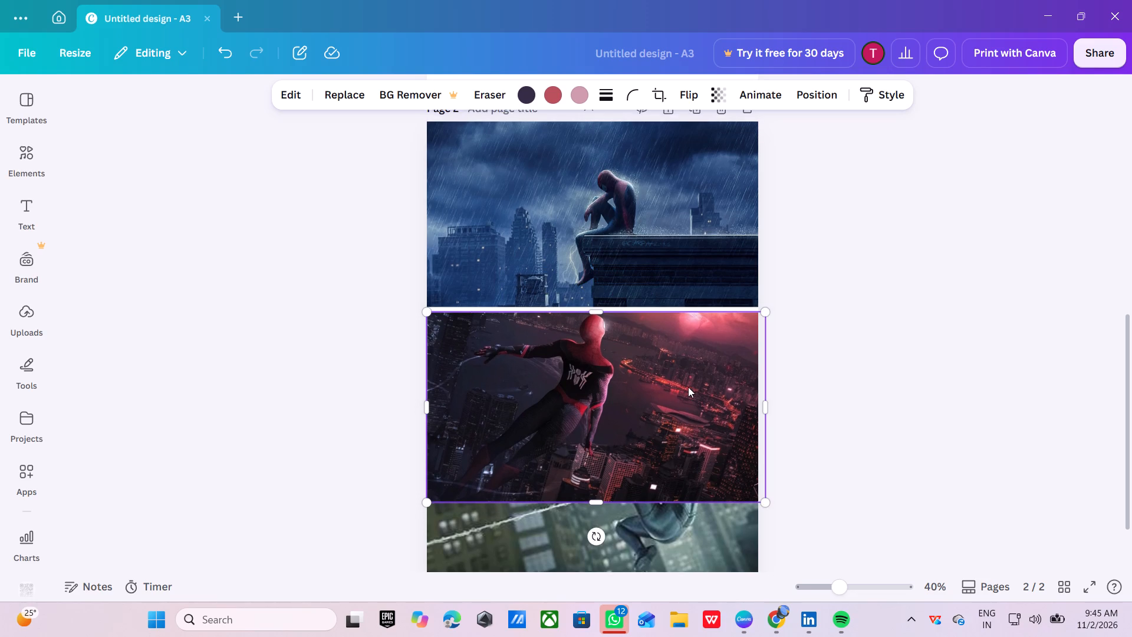
scroll(688, 387, "up", 1)
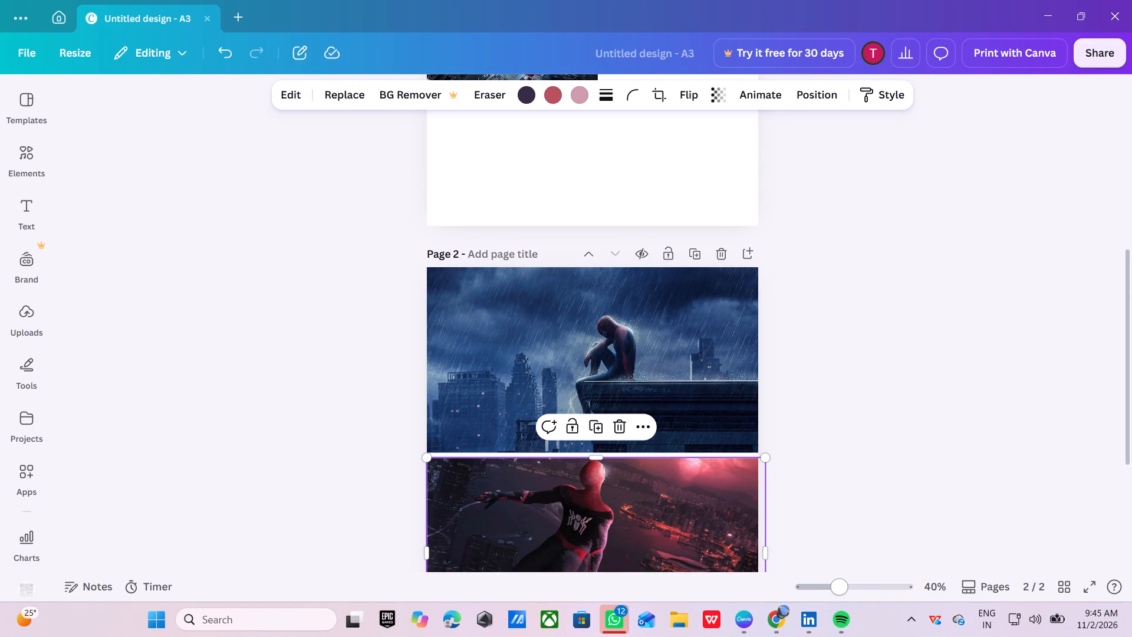
left_click_drag(838, 593, 892, 605)
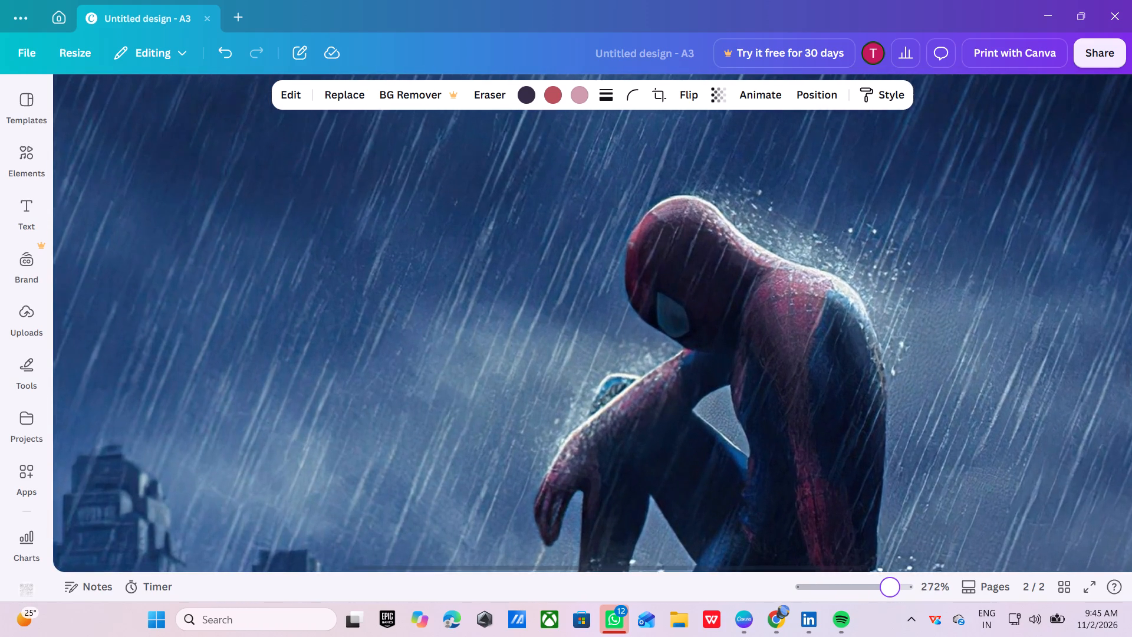
left_click_drag(892, 605, 894, 606)
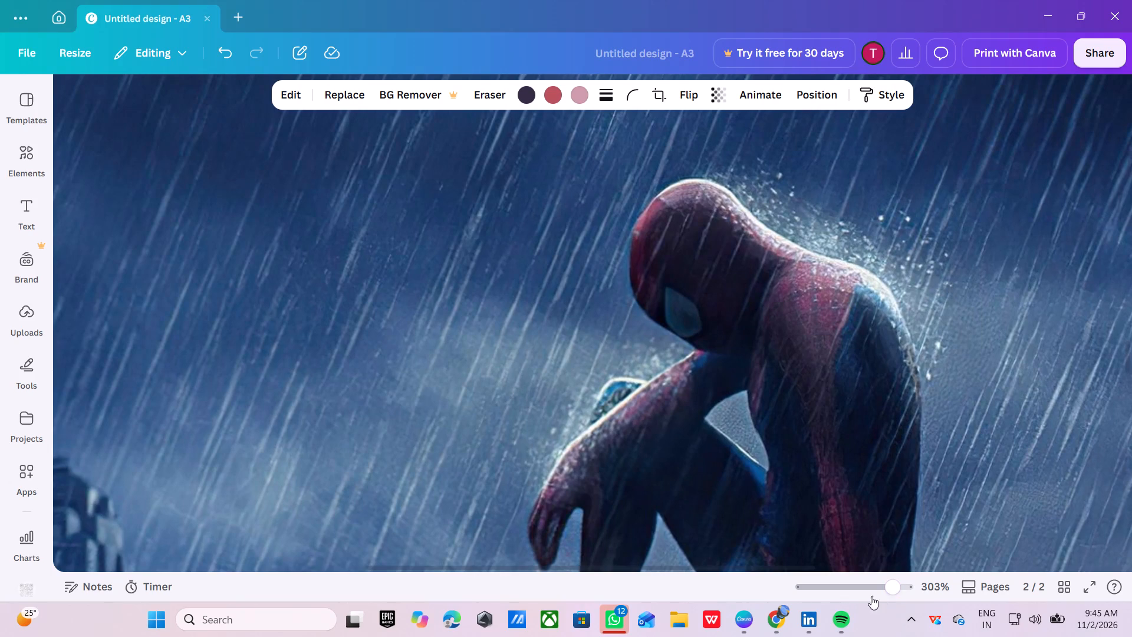
scroll(819, 543, "down", 2)
left_click_drag(893, 592, 844, 588)
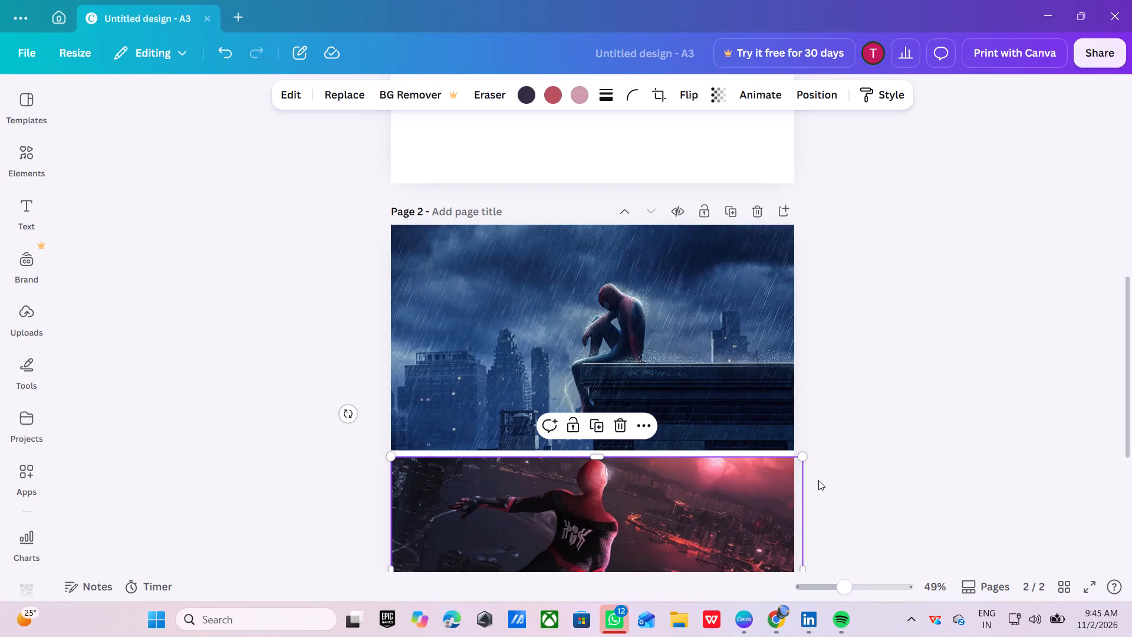
Move the swinging Spider-Man image on page 1 down, clear of the green horned-silhouette poster.
scroll(809, 471, "up", 1)
scroll(811, 329, "up", 3)
scroll(788, 270, "up", 2)
left_click(462, 209)
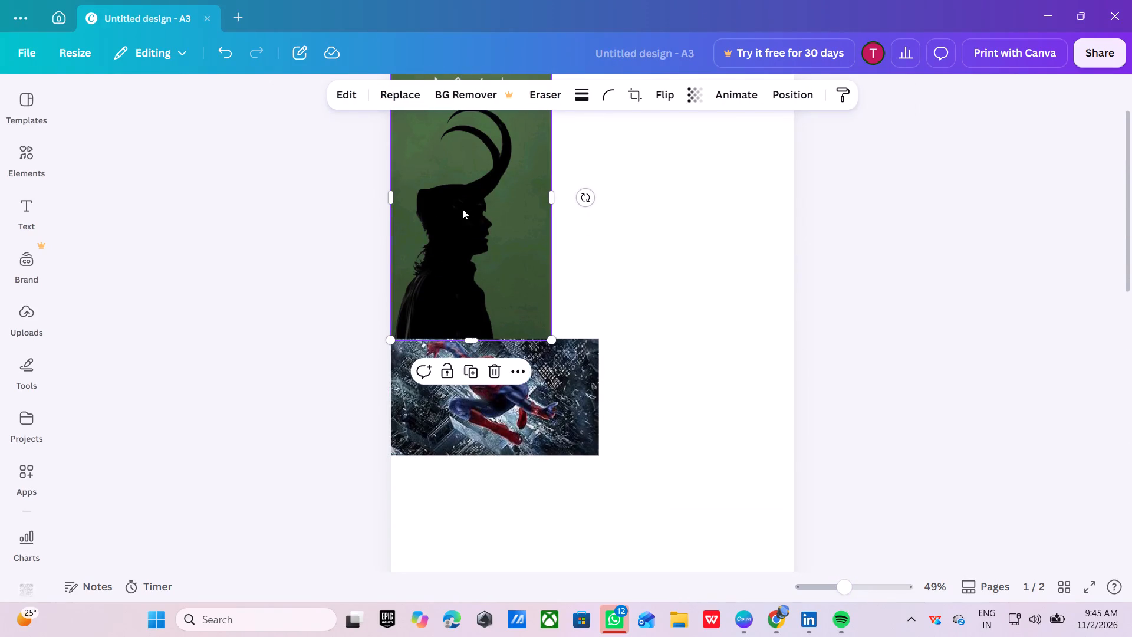
left_click_drag(548, 403, 554, 473)
Enlarge the green horned-silhouette poster proportionally from the page's left edge until it fills the full height of page 1.
left_click(495, 294)
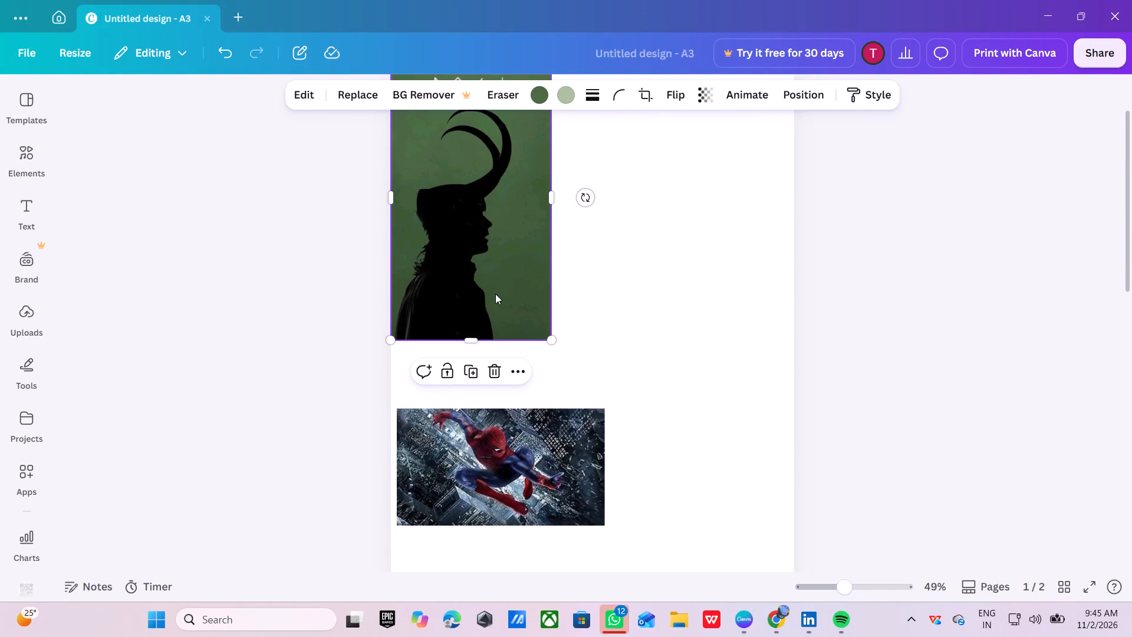
left_click_drag(552, 337, 766, 636)
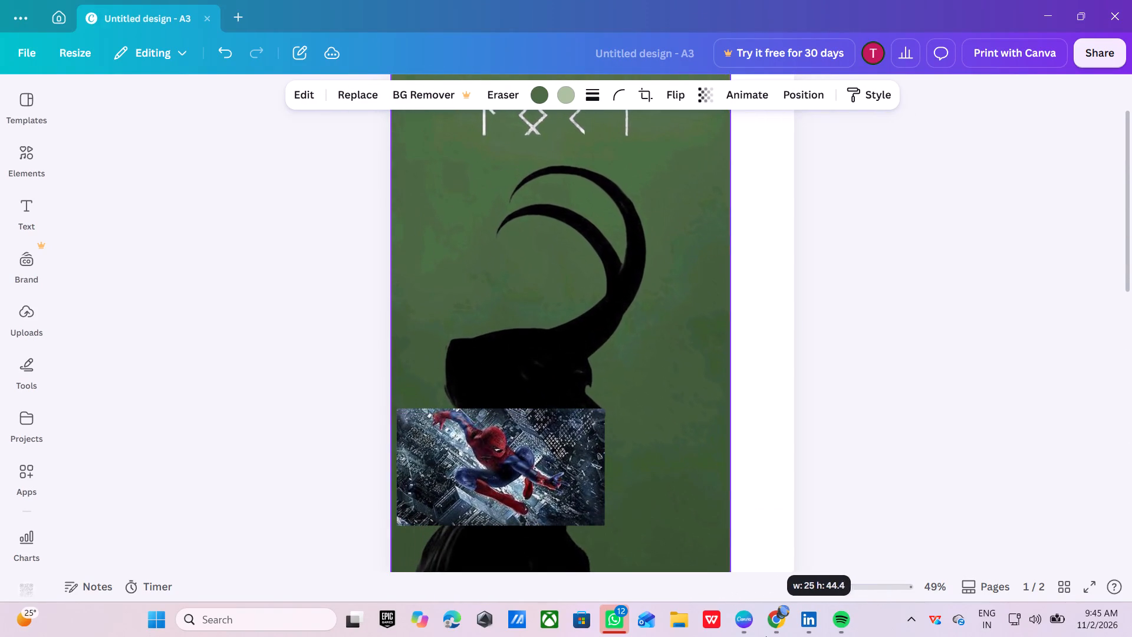
left_click_drag(766, 636, 769, 636)
scroll(772, 615, "down", 3)
scroll(665, 577, "down", 1)
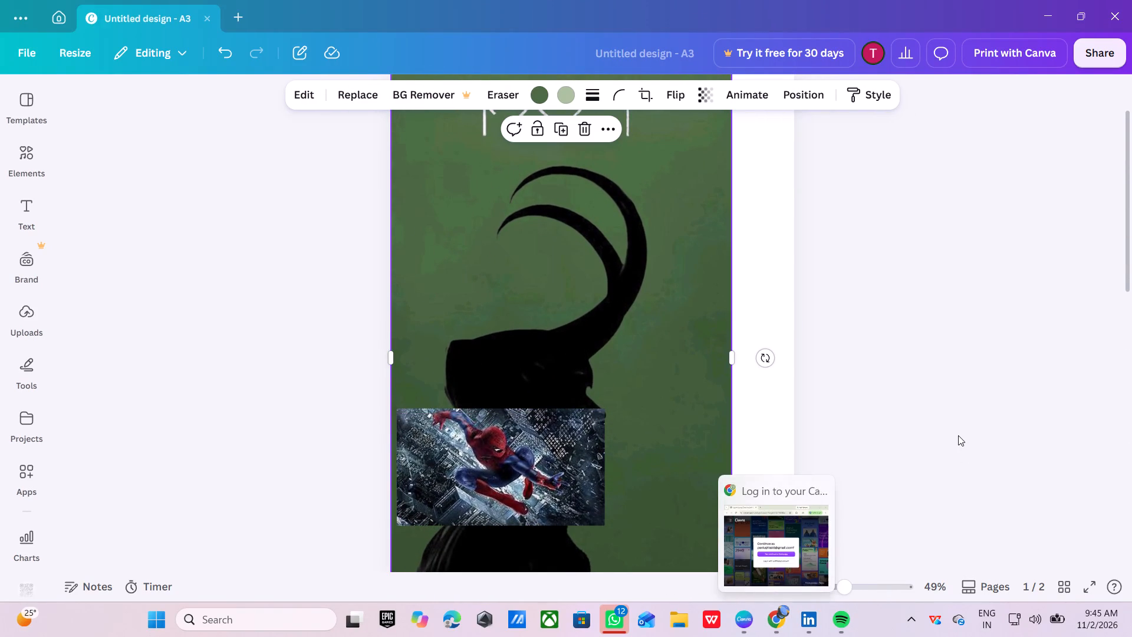
scroll(958, 435, "down", 3)
left_click_drag(733, 440, 726, 426)
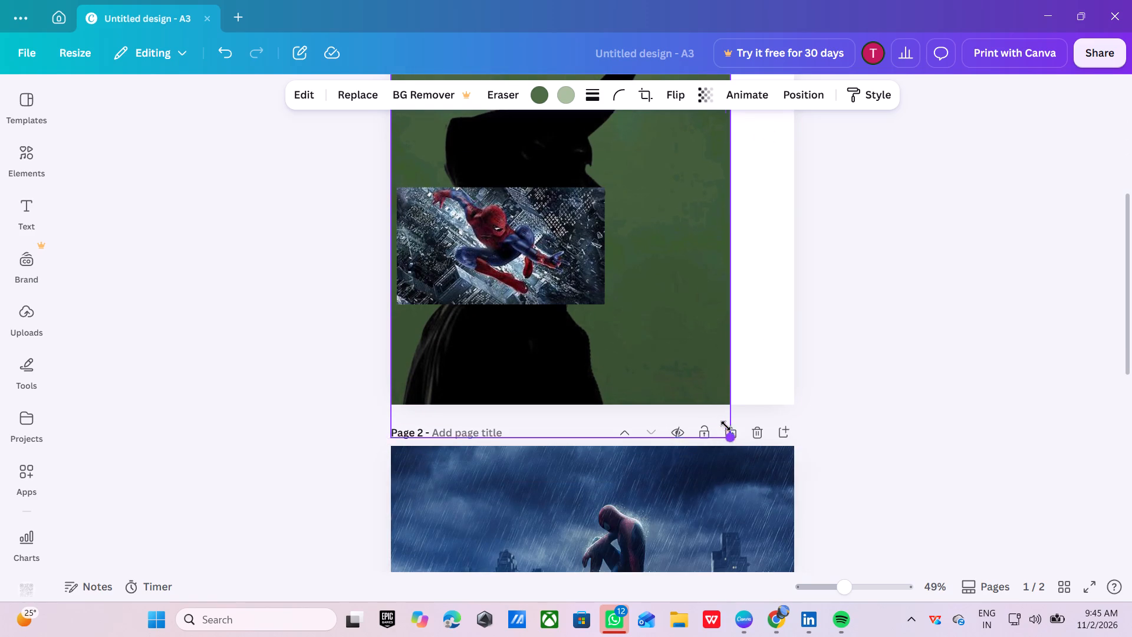
left_click_drag(726, 426, 716, 407)
scroll(716, 407, "up", 3)
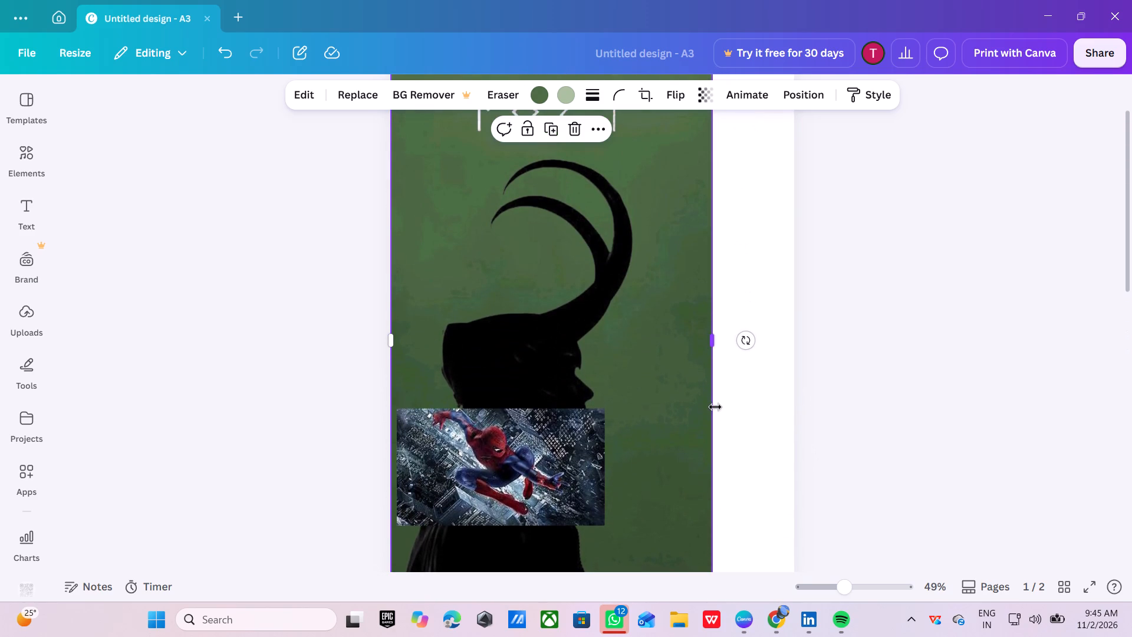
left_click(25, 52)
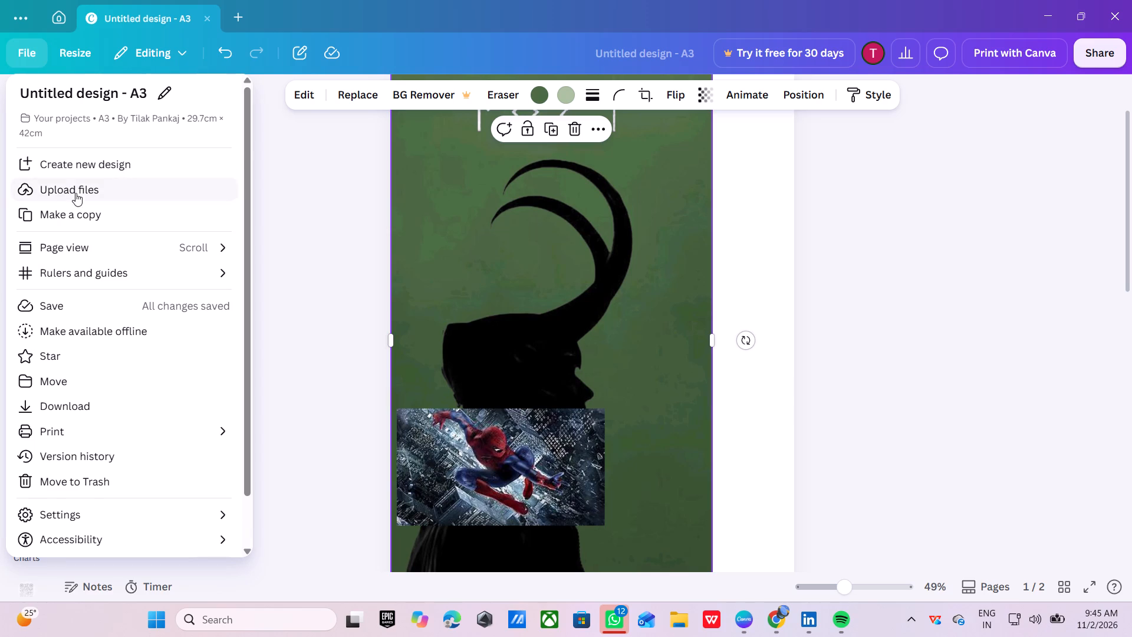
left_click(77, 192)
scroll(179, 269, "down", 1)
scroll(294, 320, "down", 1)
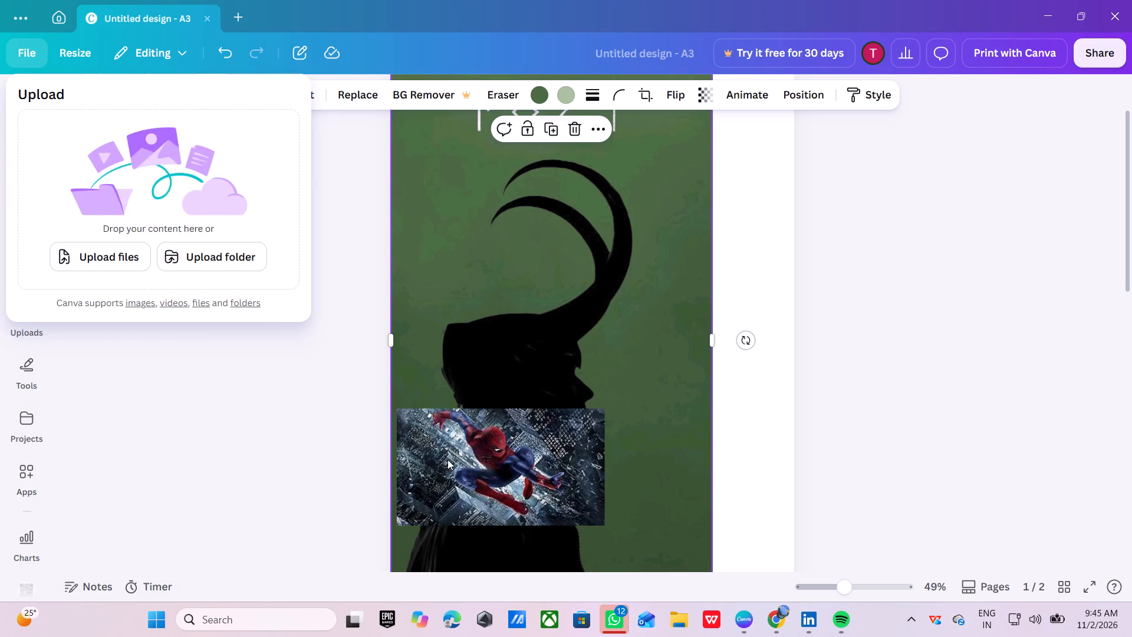
Move the swinging Spider-Man image up over the top part of the green poster, against the page's left edge.
left_click_drag(447, 459, 460, 360)
left_click_drag(467, 465, 469, 176)
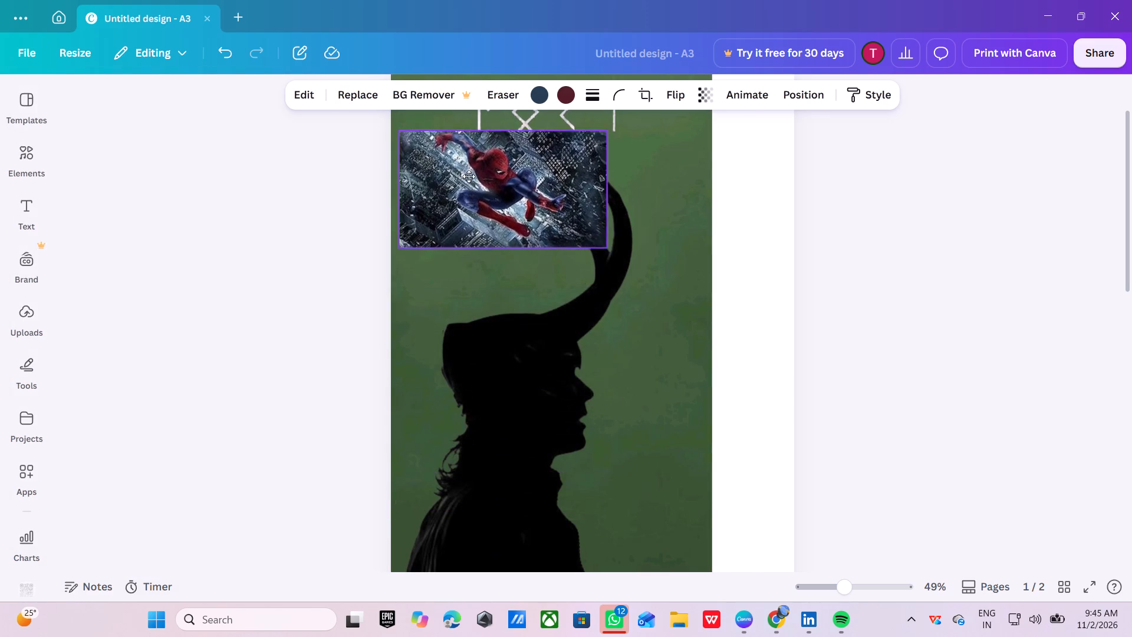
left_click_drag(469, 176, 462, 154)
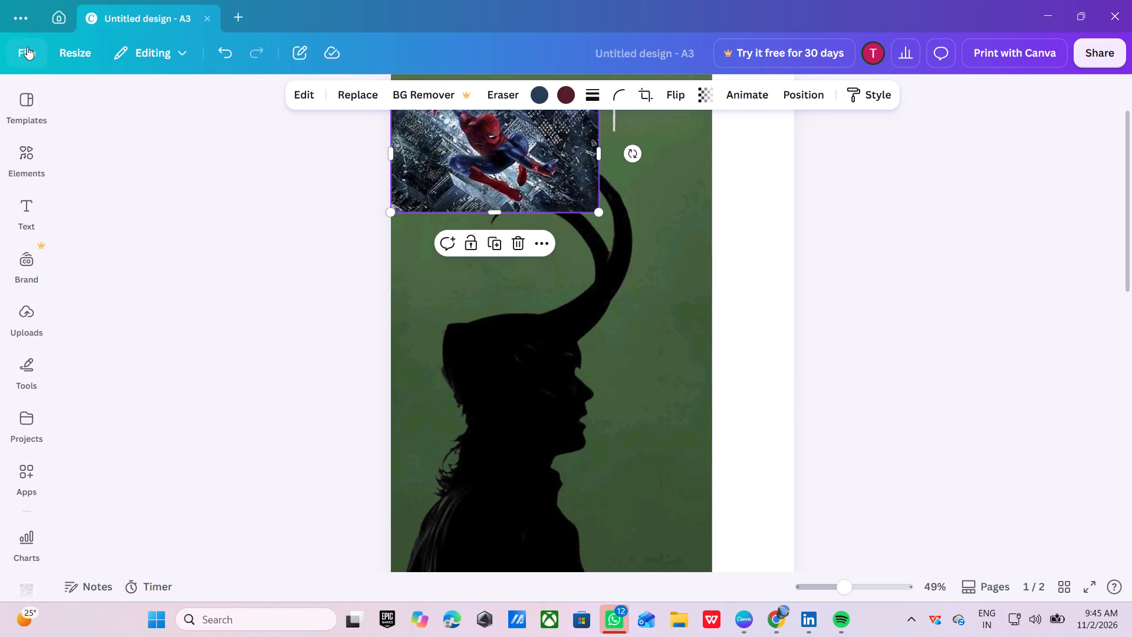
Browse the previously uploaded images.
left_click(19, 315)
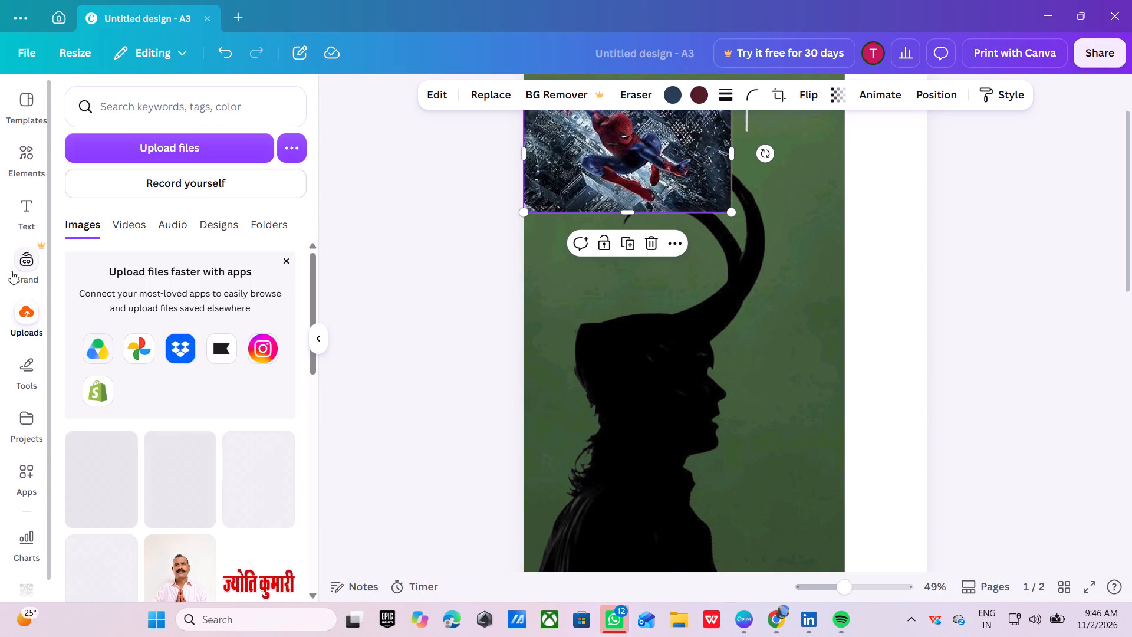
scroll(12, 298, "down", 2)
scroll(117, 433, "down", 2)
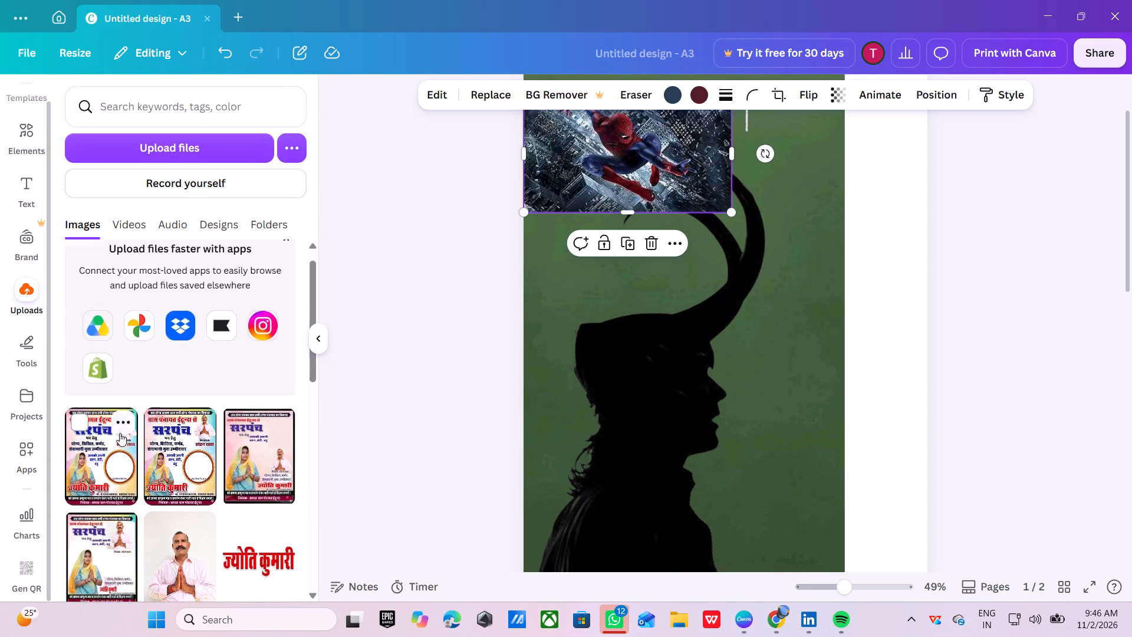
scroll(120, 433, "down", 2)
scroll(442, 444, "up", 2)
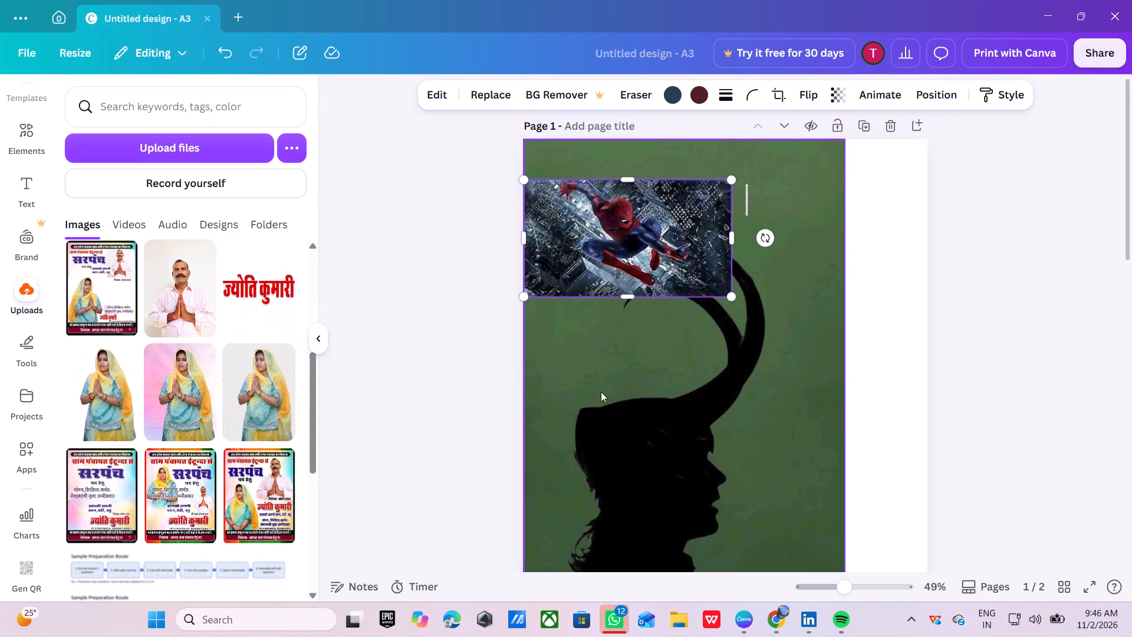
Crop both sides of the swinging Spider-Man image inward to about 10 wide by 8.6 high.
left_click_drag(729, 241, 694, 241)
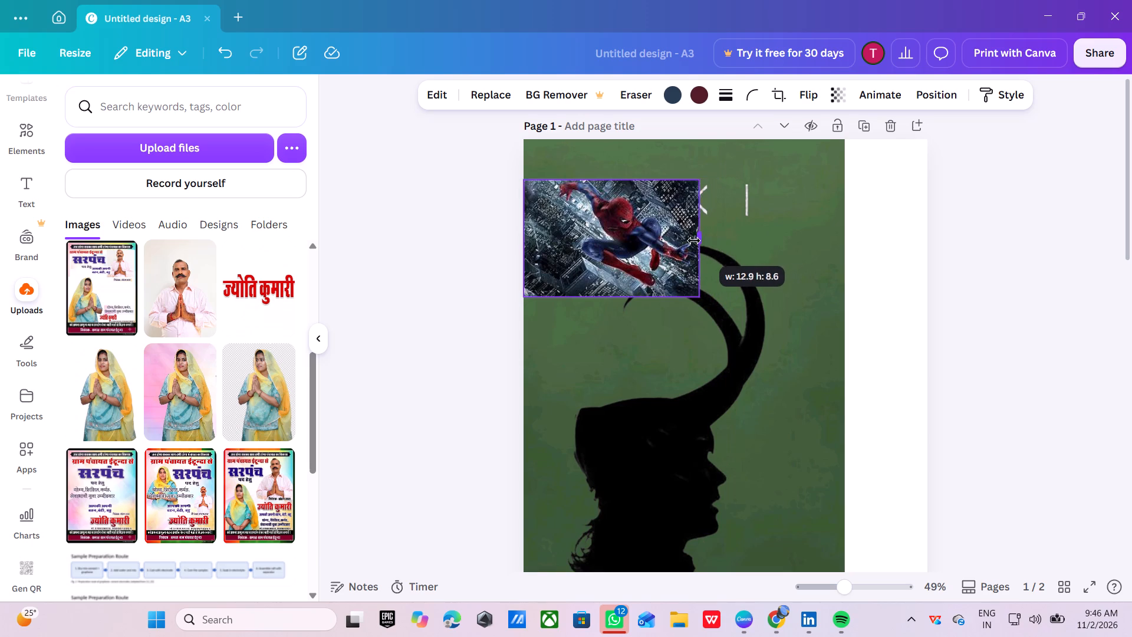
left_click_drag(694, 241, 689, 244)
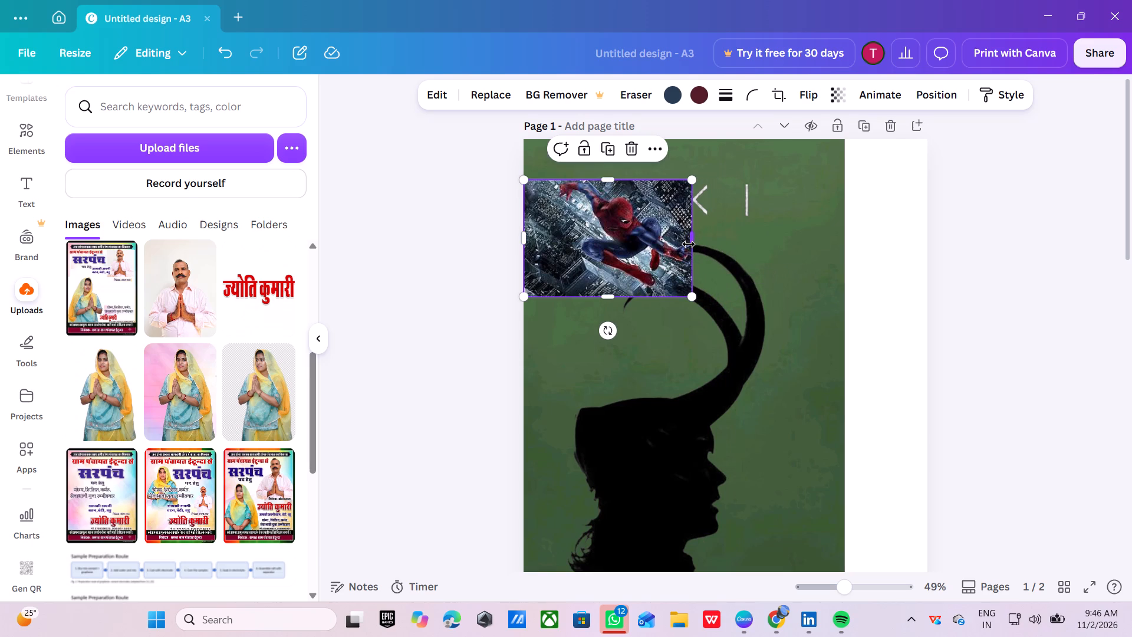
left_click_drag(526, 235, 554, 241)
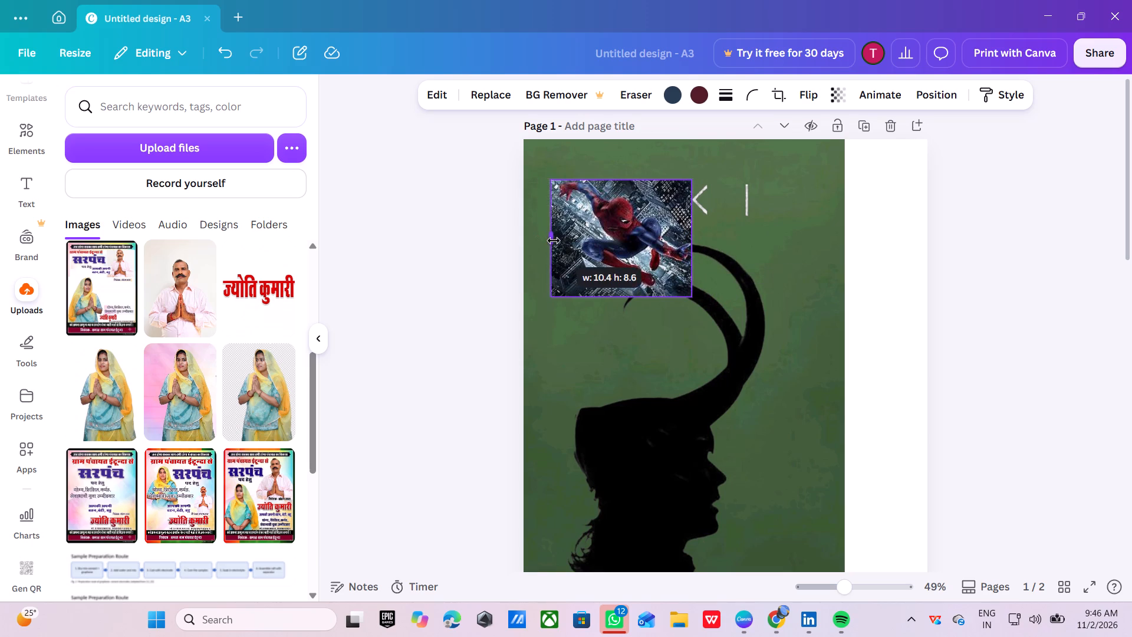
left_click_drag(554, 241, 558, 242)
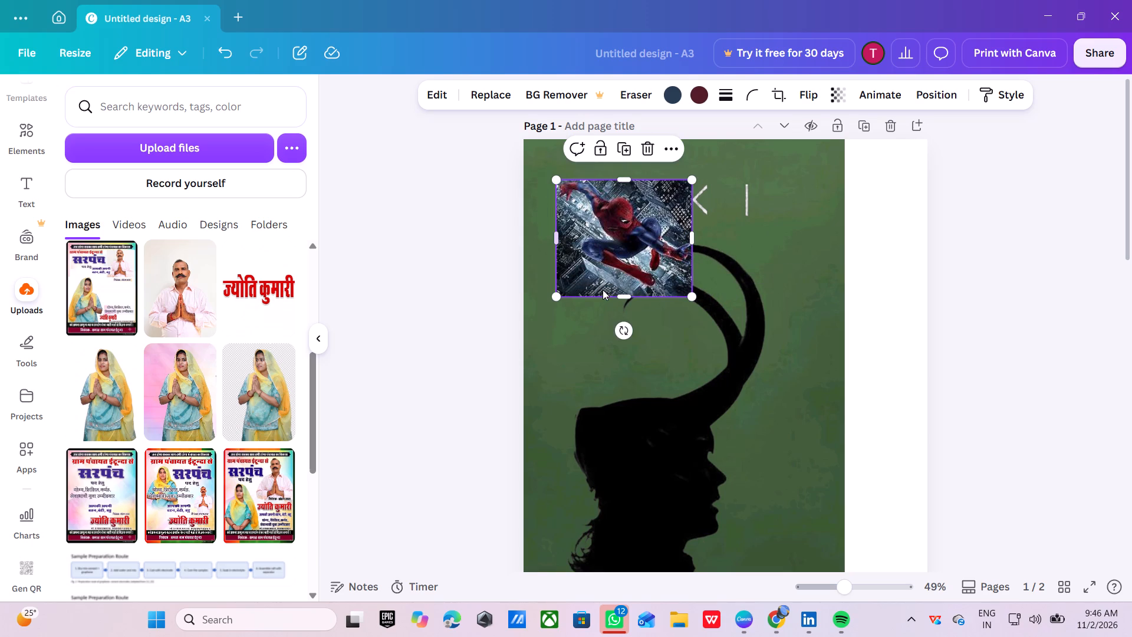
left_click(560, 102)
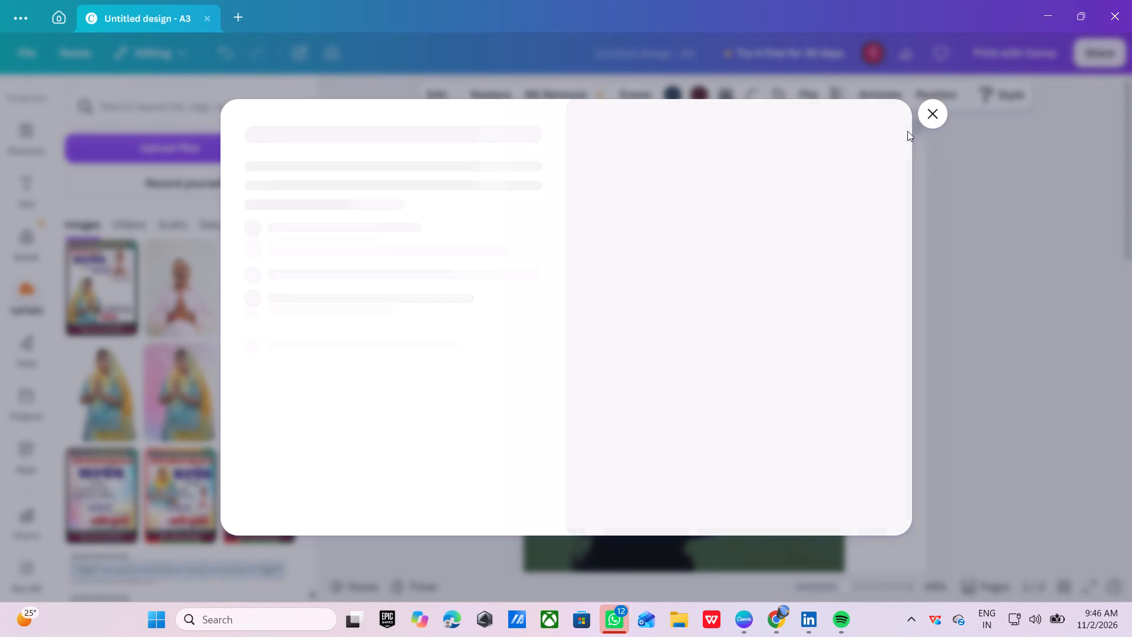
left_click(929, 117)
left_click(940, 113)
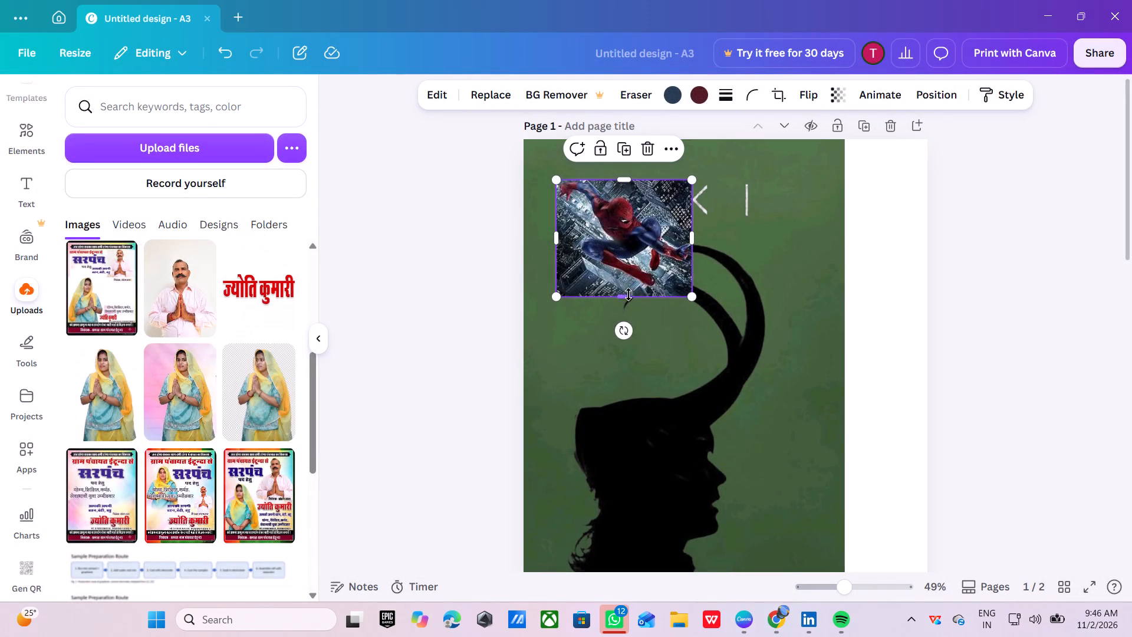
Use the Pixel Eraser on the swinging Spider-Man image to erase a small patch of city background beside his torso.
left_click(645, 90)
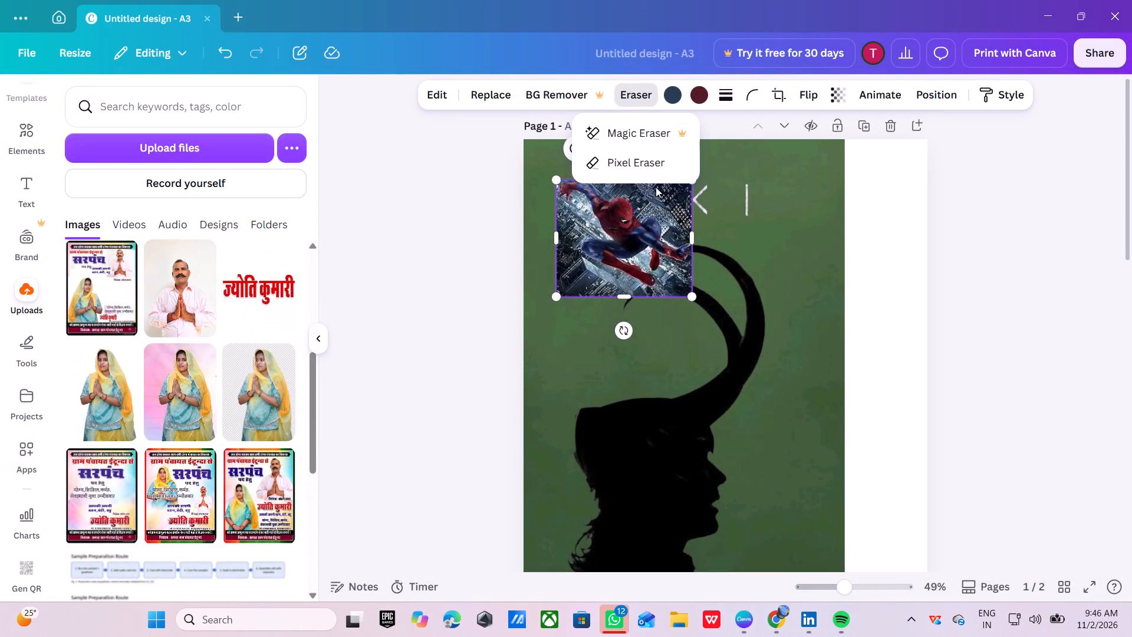
left_click(647, 165)
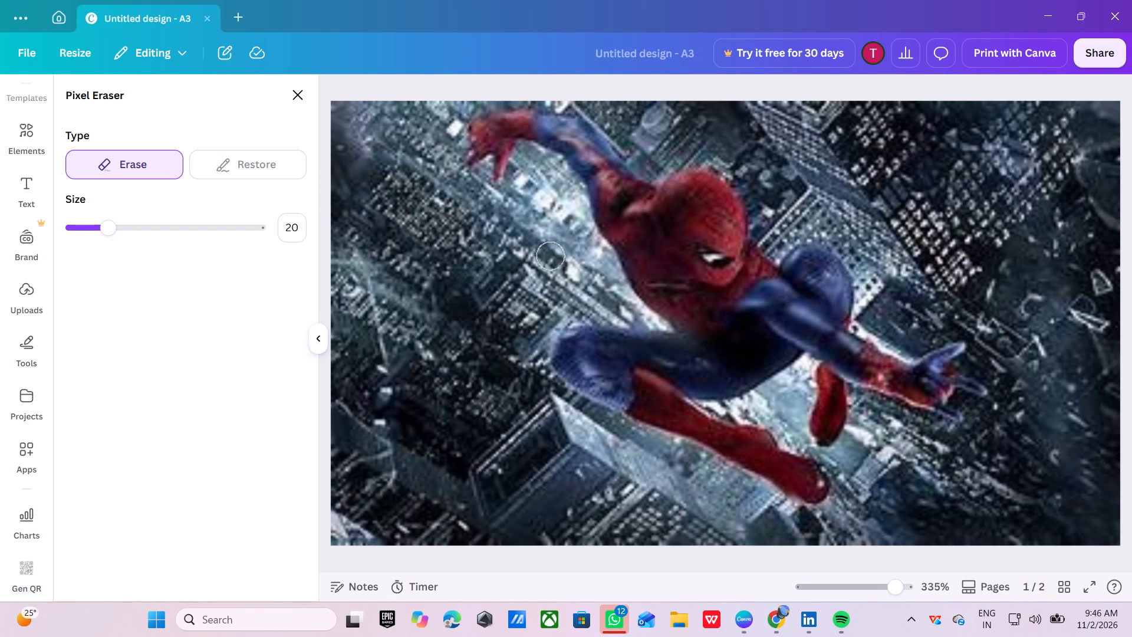
left_click(557, 271)
left_click(538, 265)
double_click(525, 261)
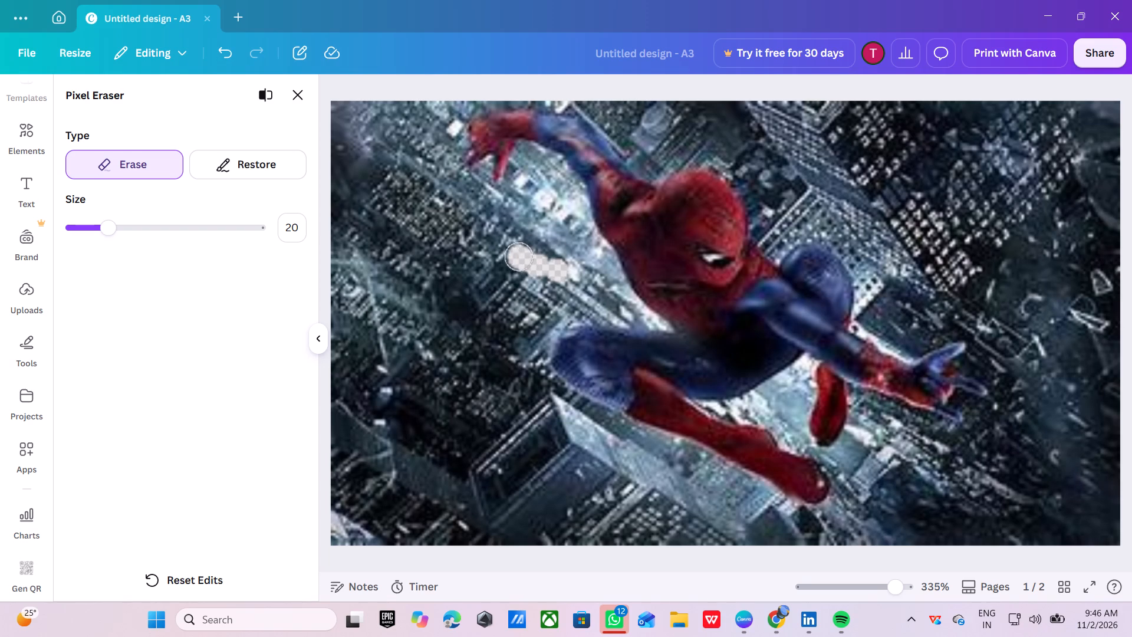
left_click(519, 257)
left_click_drag(515, 255, 514, 247)
Erase a strip of background along the underside of Spider-Man's raised arm, from the hand down his torso to the waist.
left_click(520, 174)
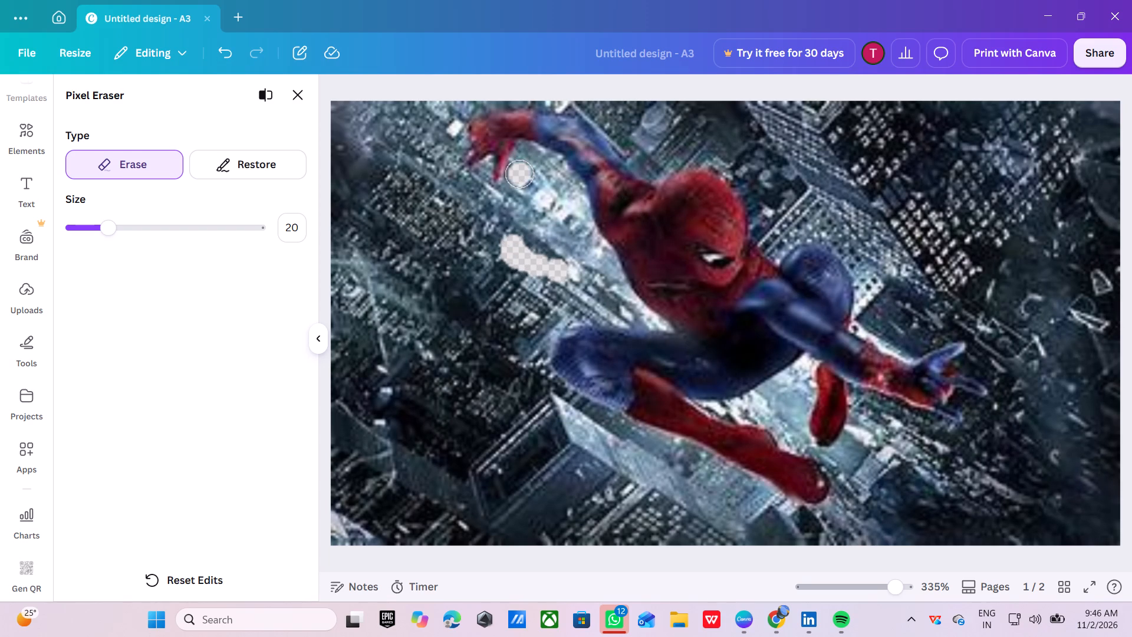
left_click(520, 161)
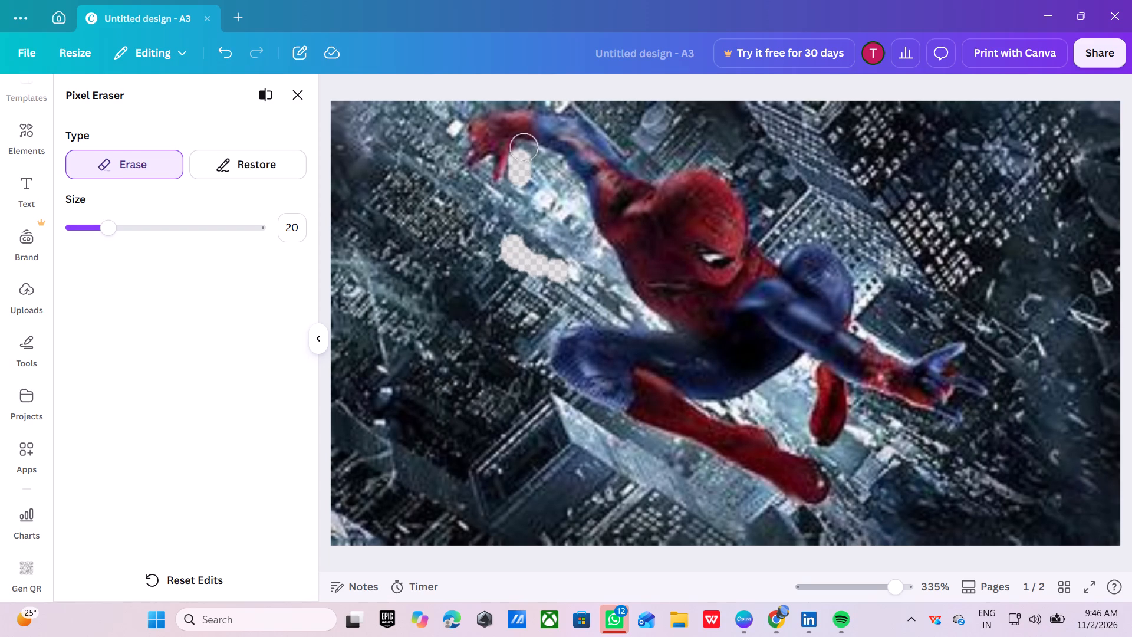
left_click(525, 152)
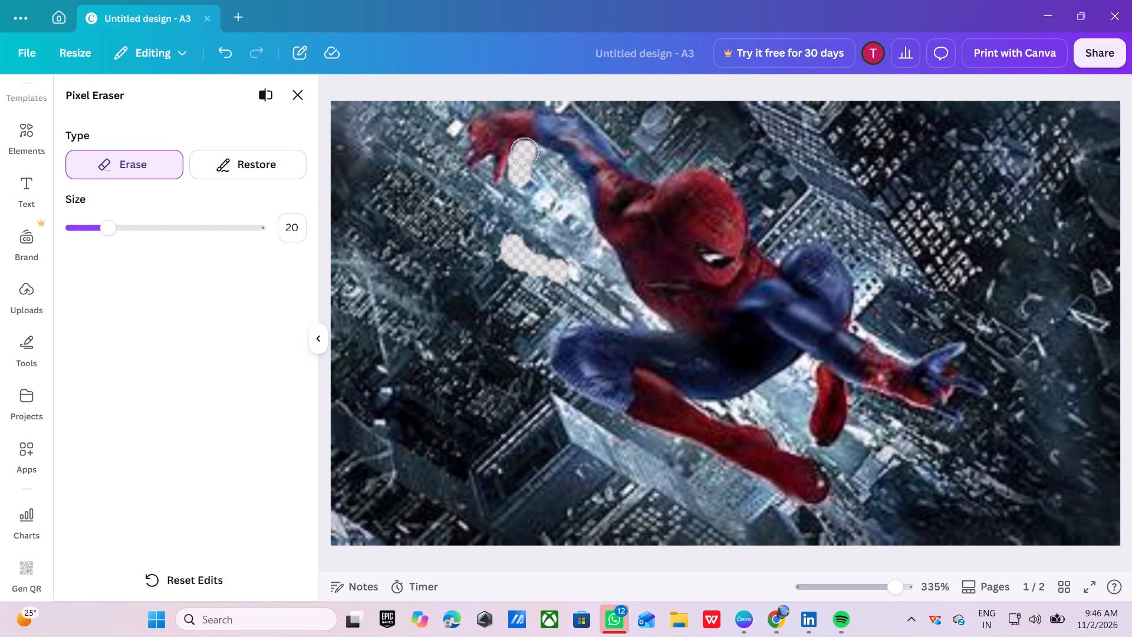
left_click(535, 155)
left_click_drag(537, 160, 544, 165)
left_click_drag(544, 165, 555, 163)
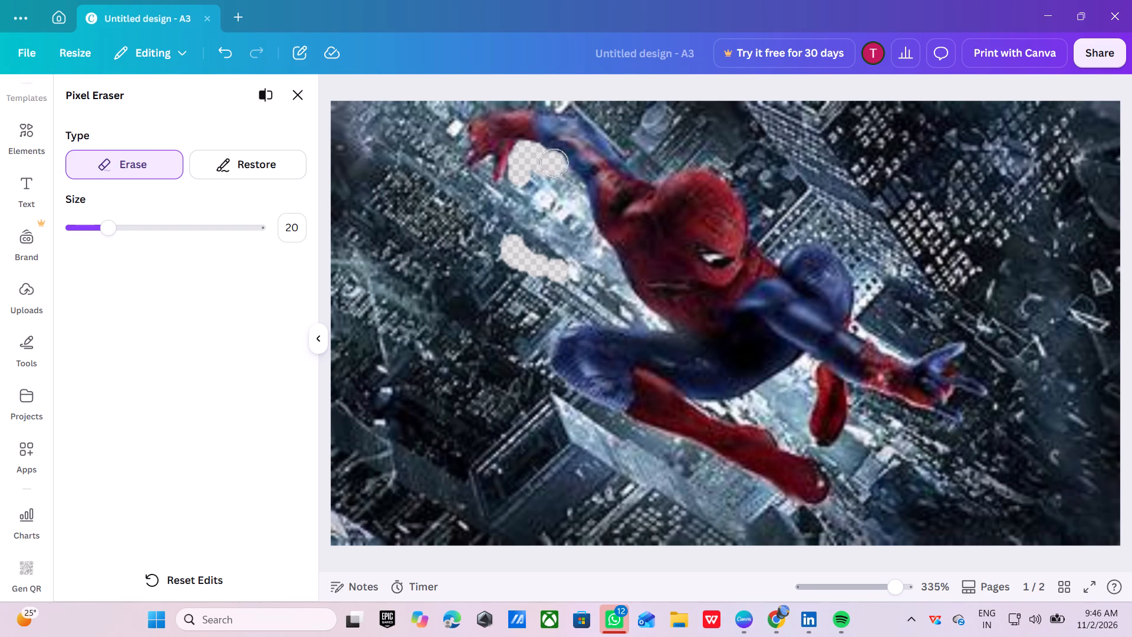
left_click_drag(555, 163, 565, 181)
left_click_drag(565, 181, 576, 202)
left_click_drag(576, 202, 586, 228)
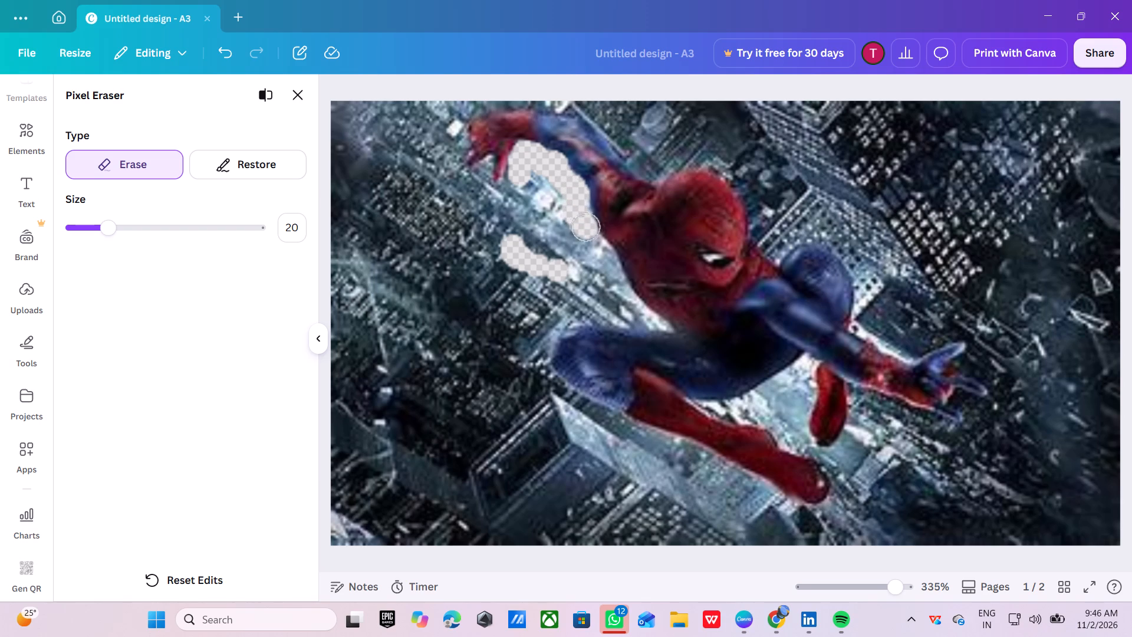
left_click_drag(586, 228, 600, 253)
left_click_drag(600, 253, 614, 289)
left_click_drag(614, 289, 648, 318)
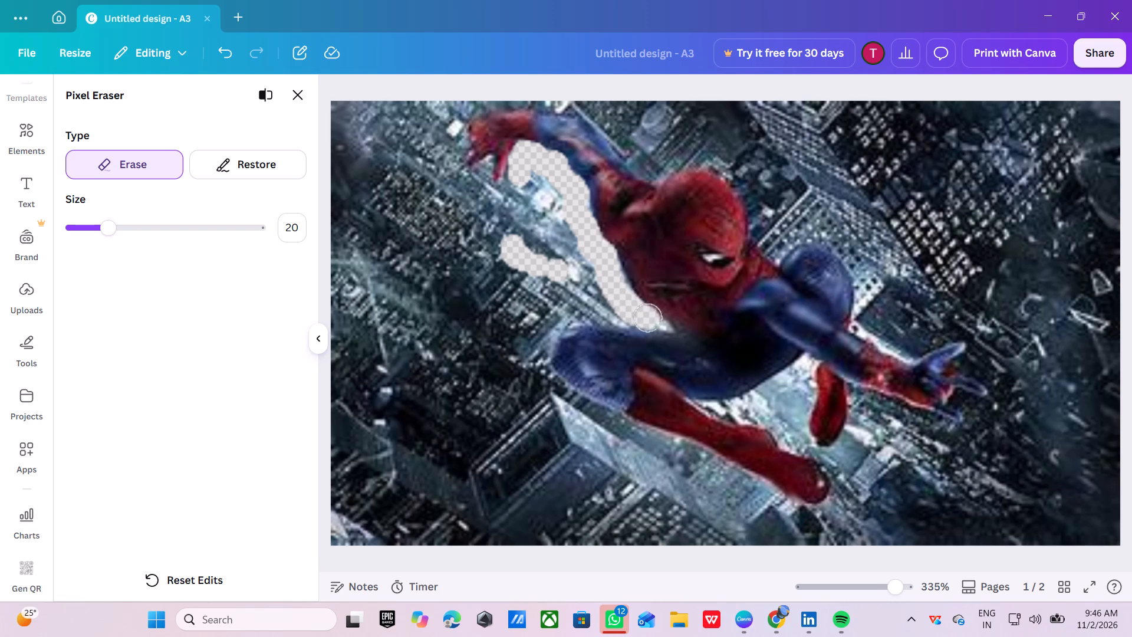
left_click_drag(648, 318, 656, 321)
Erase the background along the top of Spider-Man's bent thigh and around the knee to the start of the red boot.
left_click_drag(646, 323, 589, 316)
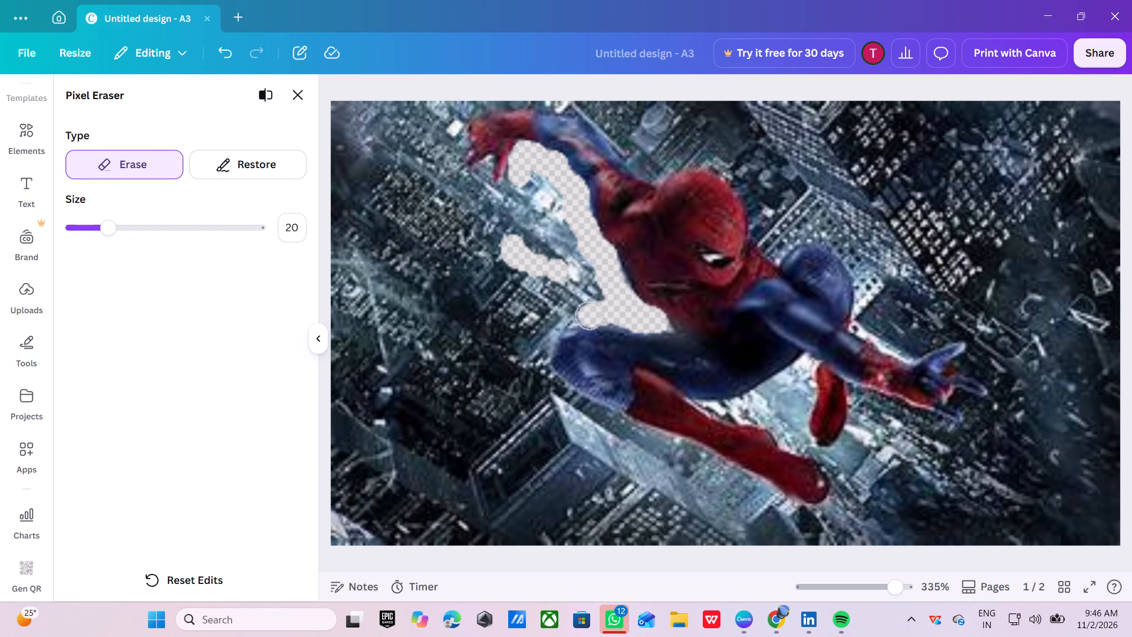
left_click_drag(589, 316, 541, 366)
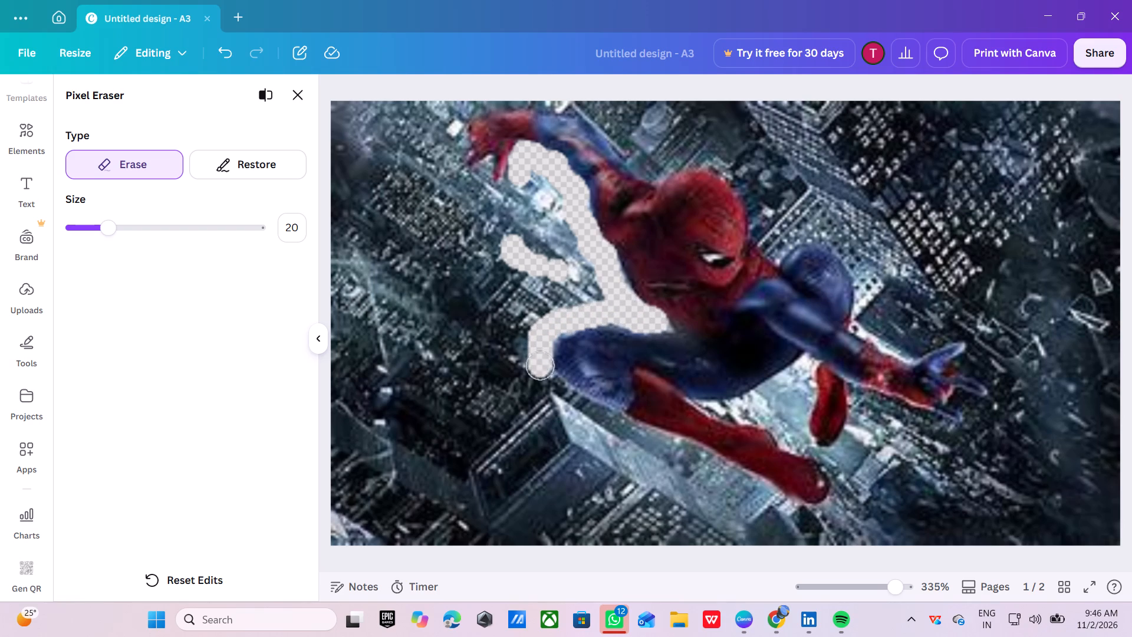
left_click_drag(541, 366, 597, 421)
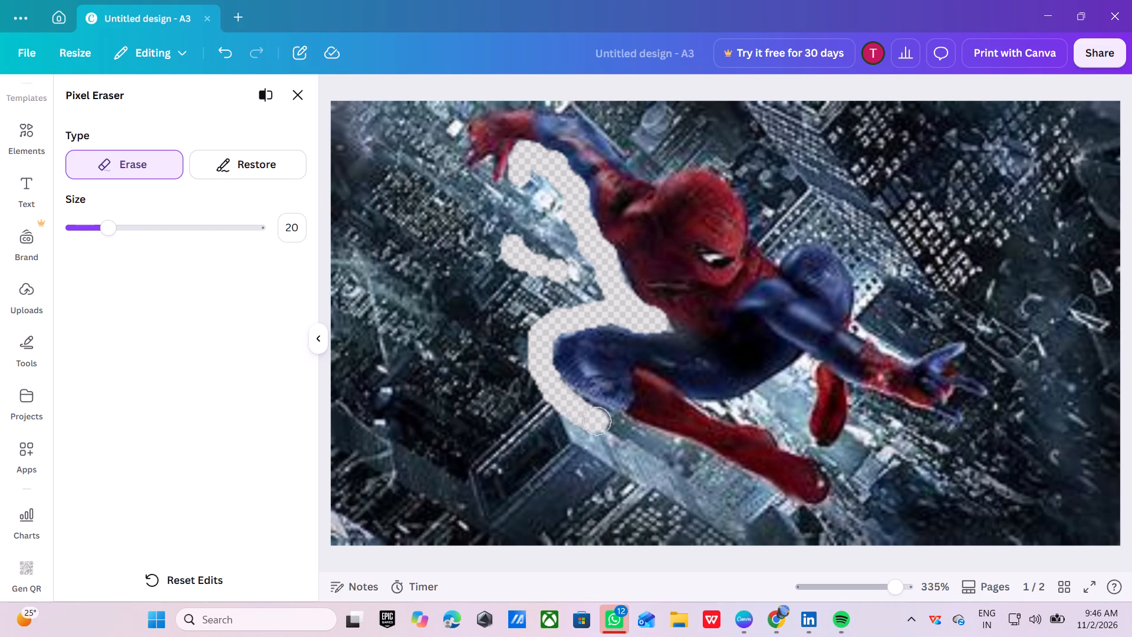
left_click_drag(597, 421, 600, 423)
left_click_drag(577, 406, 578, 407)
left_click_drag(578, 407, 622, 429)
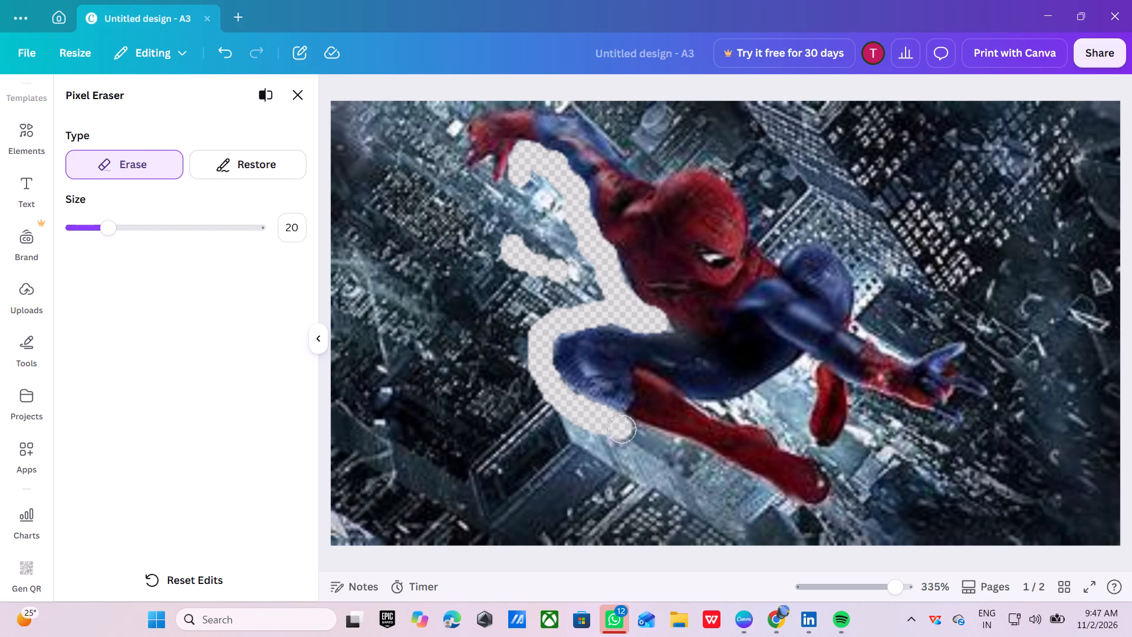
Erase the background along the underside of Spider-Man's extended red boot, down to and around the toe.
left_click_drag(622, 429, 698, 458)
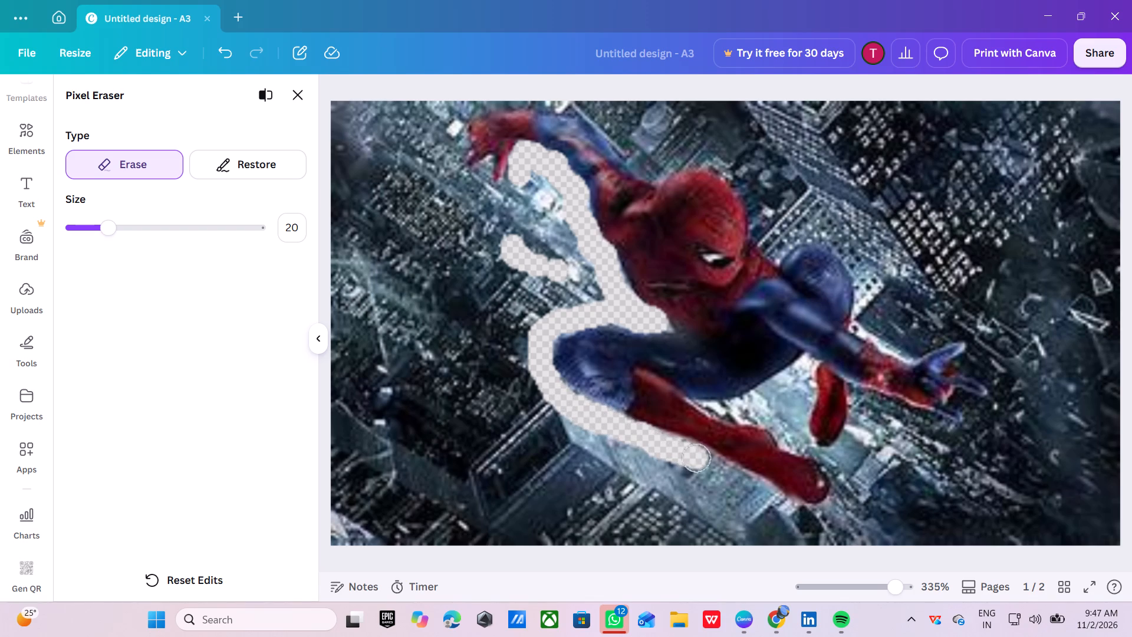
left_click_drag(698, 458, 745, 491)
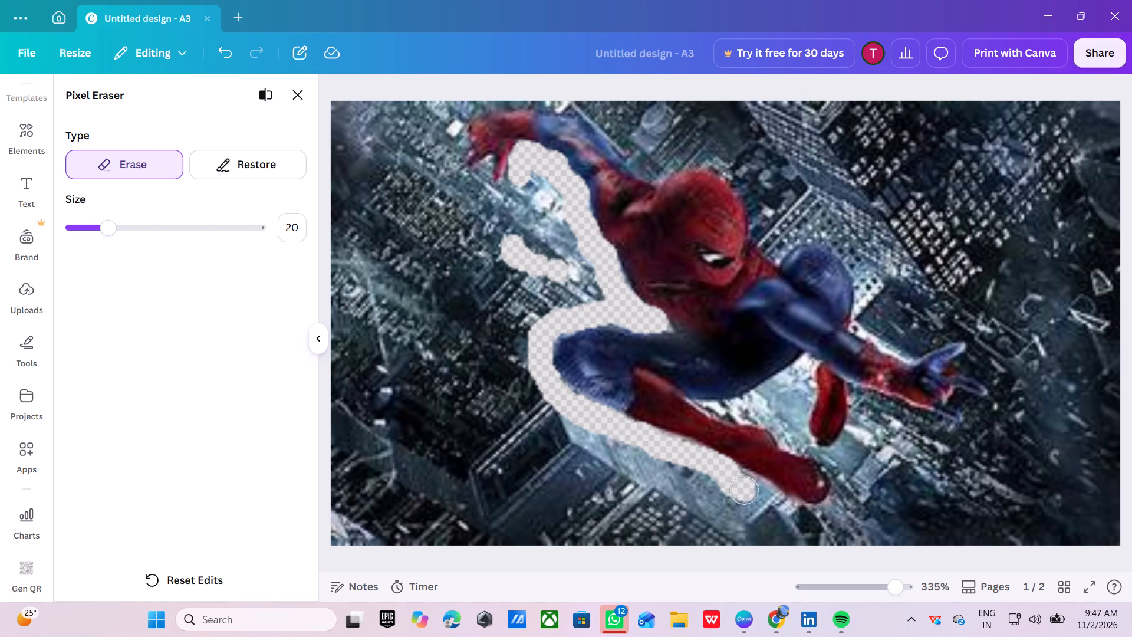
left_click_drag(745, 491, 752, 484)
left_click_drag(752, 484, 833, 518)
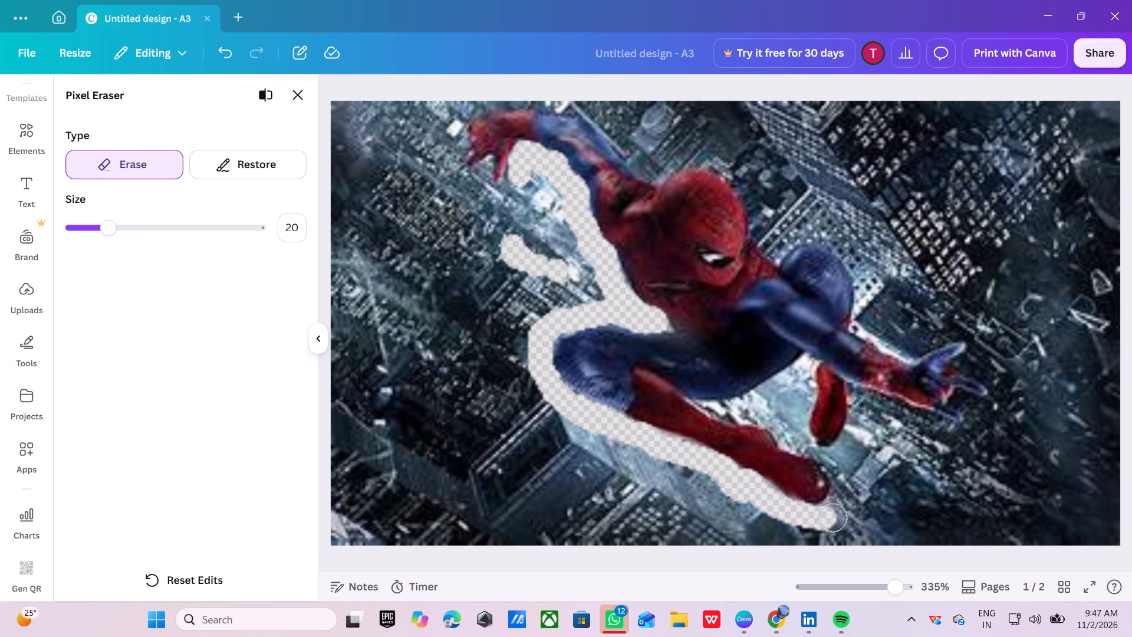
left_click_drag(833, 518, 841, 504)
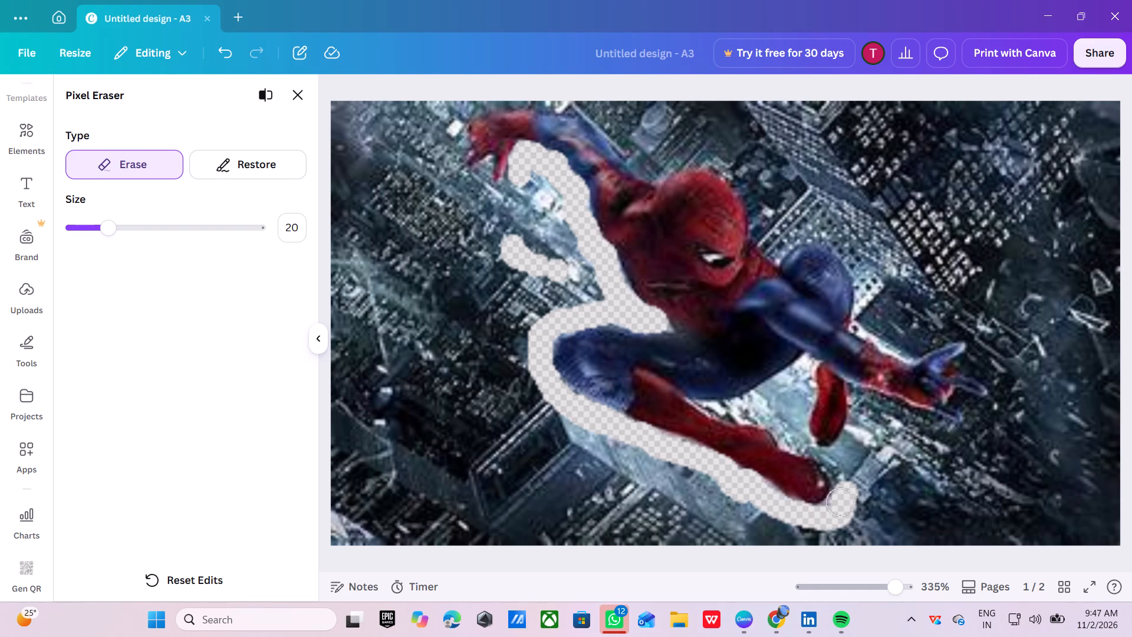
Erase a bit more background at the red boot's toe and a small spot between the thigh and the extended lower leg.
left_click_drag(841, 504, 834, 512)
left_click(728, 408)
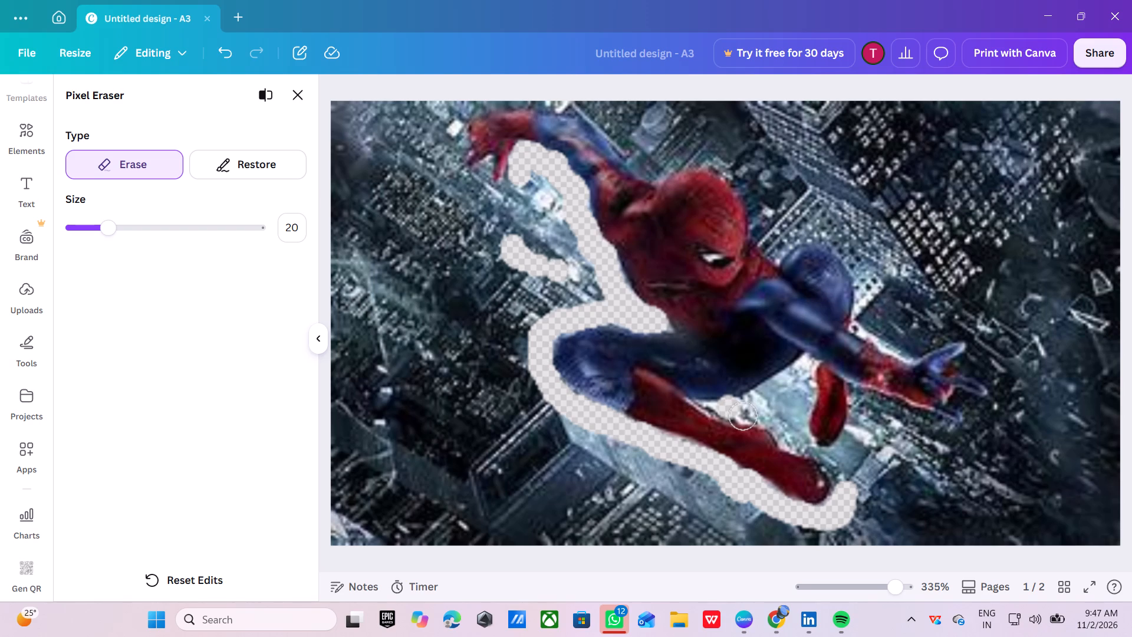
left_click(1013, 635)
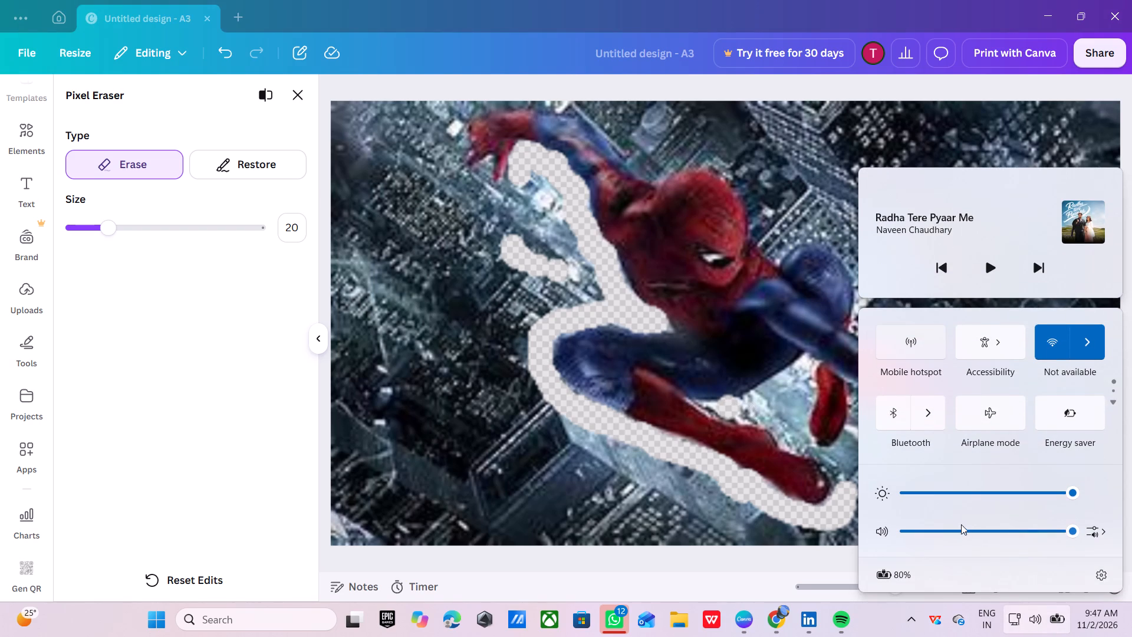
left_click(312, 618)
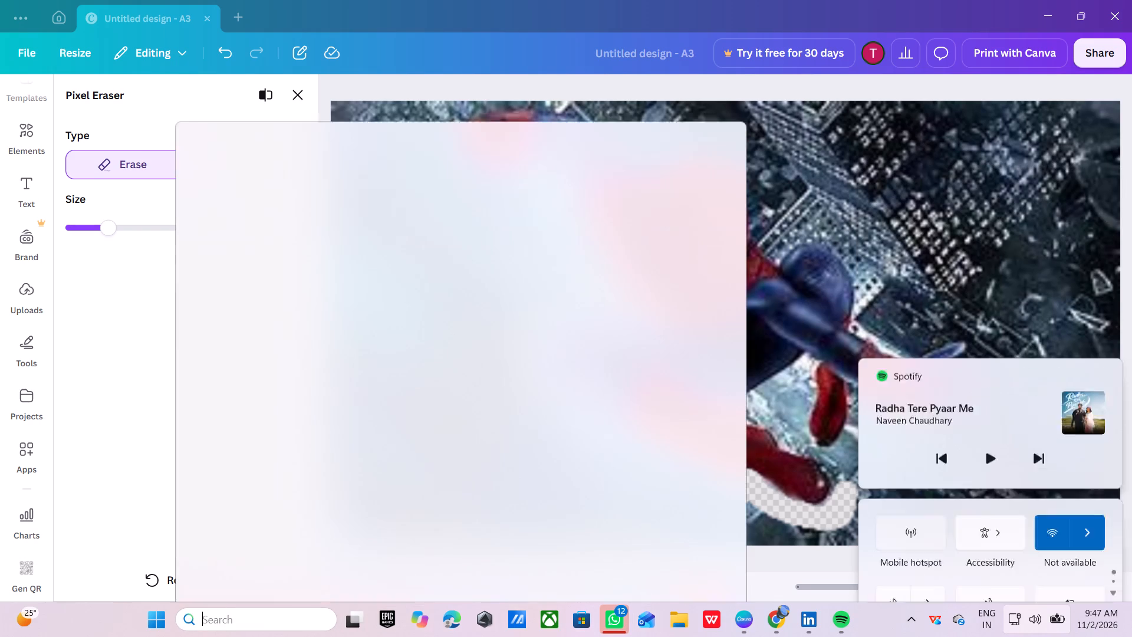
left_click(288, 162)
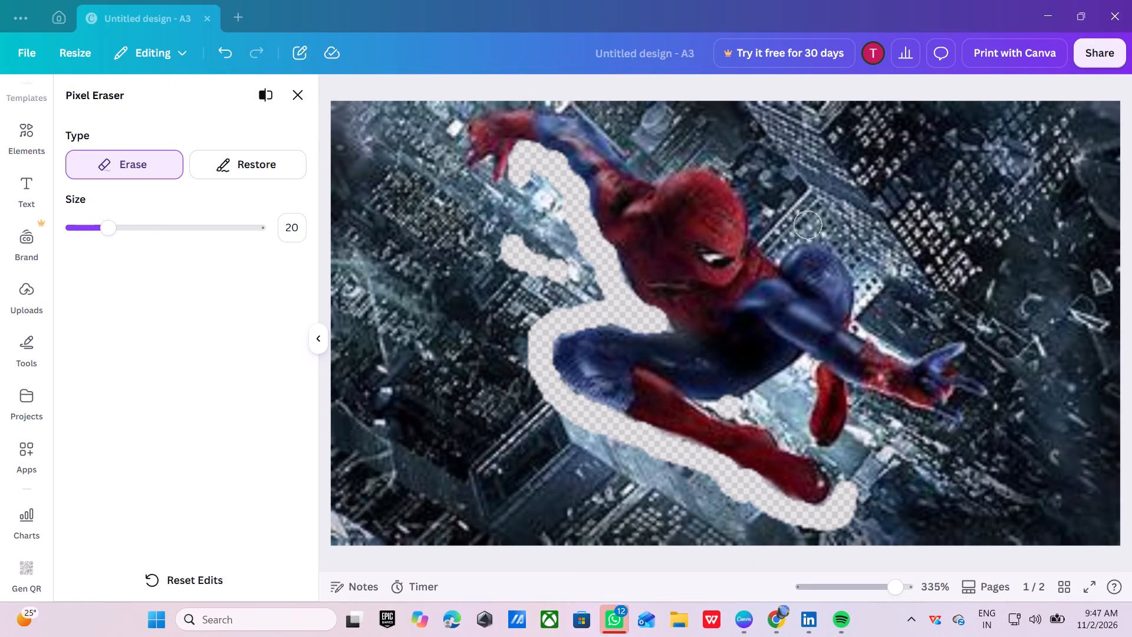
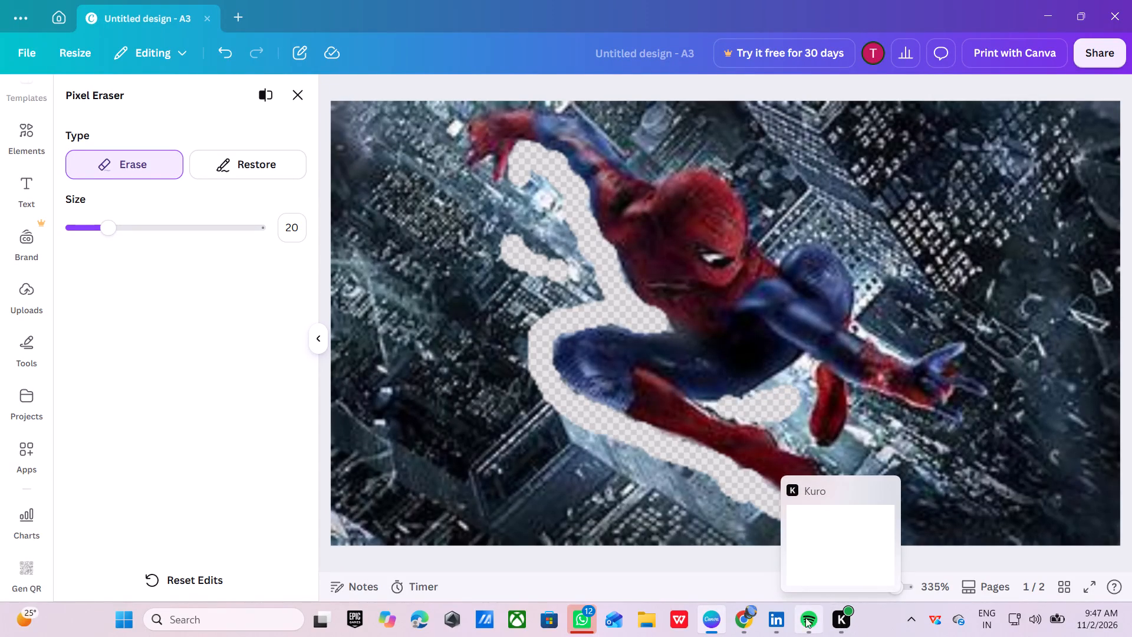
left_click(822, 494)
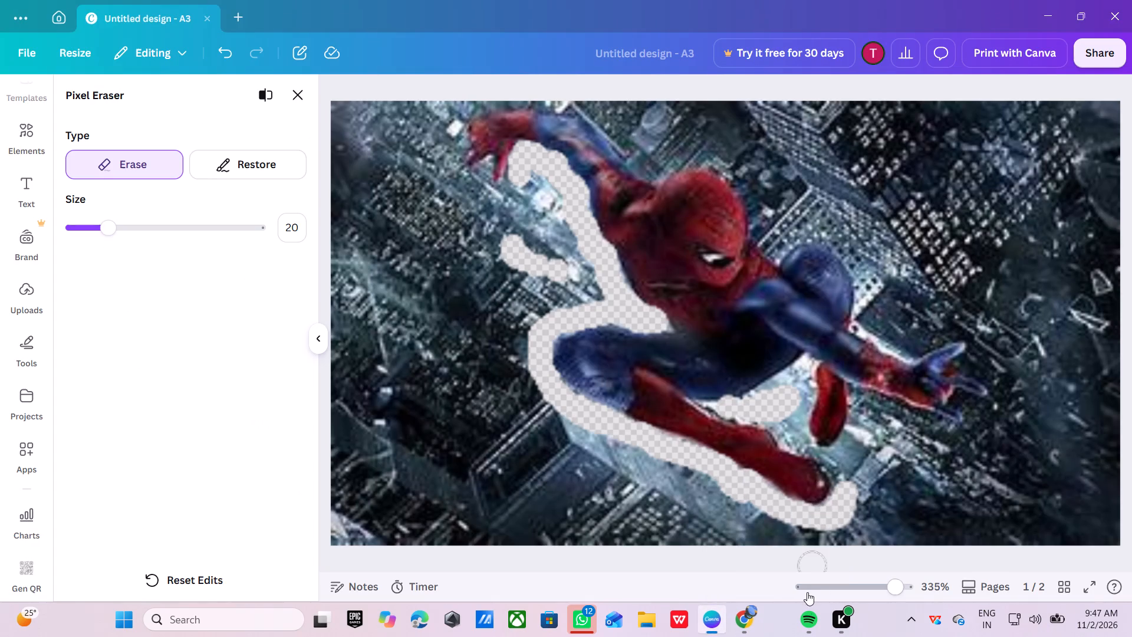
Erase the background wedge under Spider-Man's bent thigh, up to where it meets his forearm beside the smaller red boot.
left_click(868, 473)
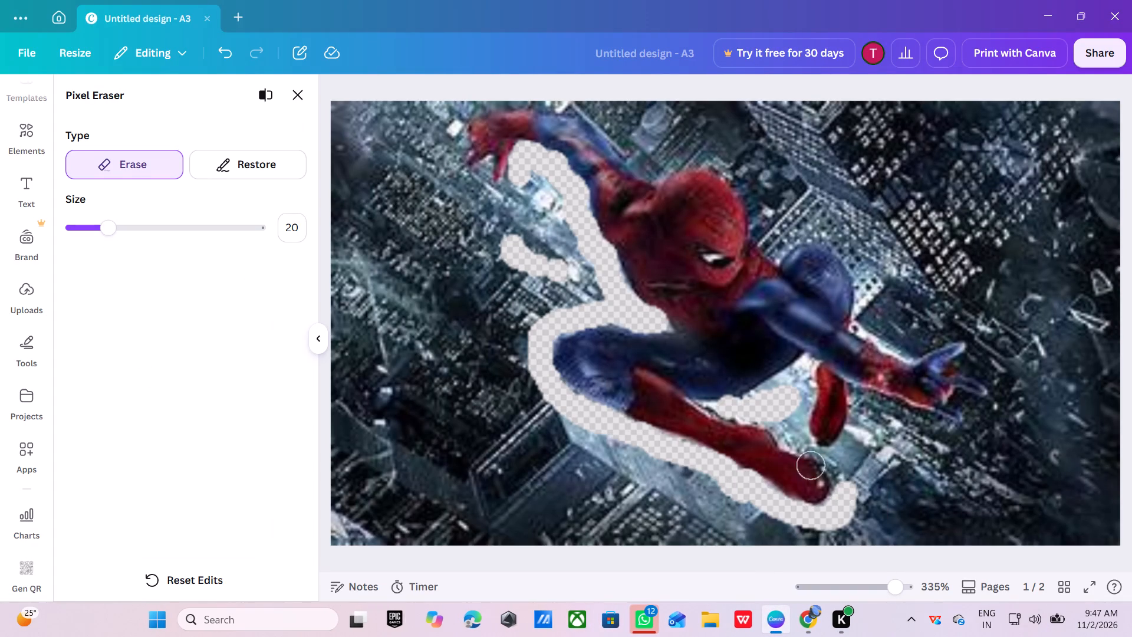
left_click_drag(766, 396, 797, 375)
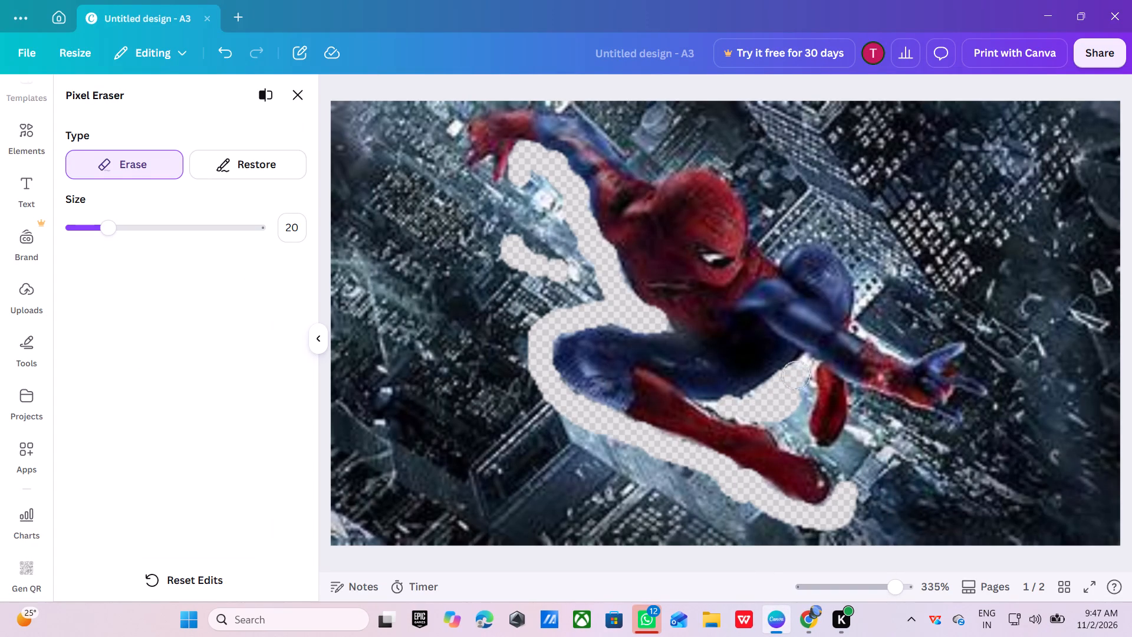
left_click_drag(797, 375, 804, 370)
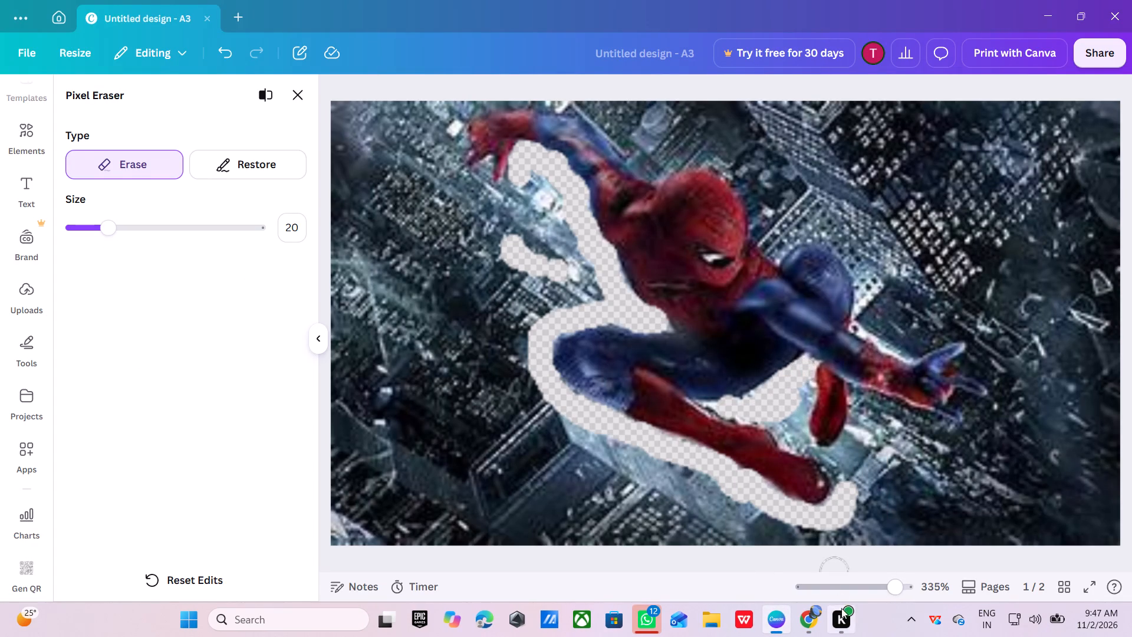
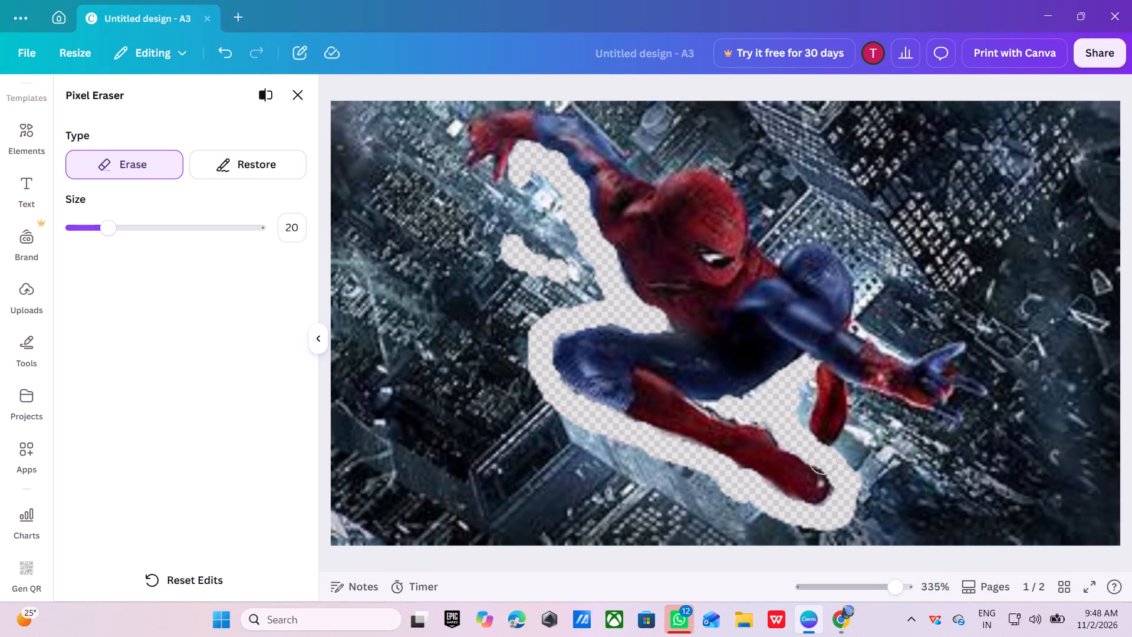
Erase the background strip around Spider-Man's smaller red boot, under his outstretched forearm and around the fingers of that hand.
left_click_drag(789, 417, 802, 385)
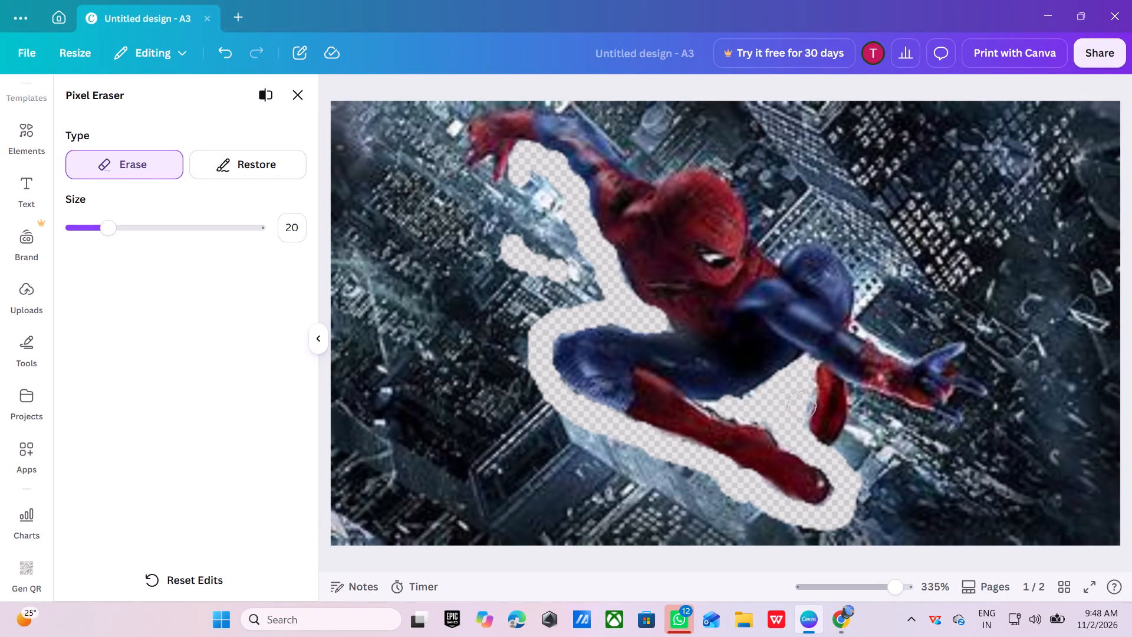
left_click_drag(832, 457, 863, 408)
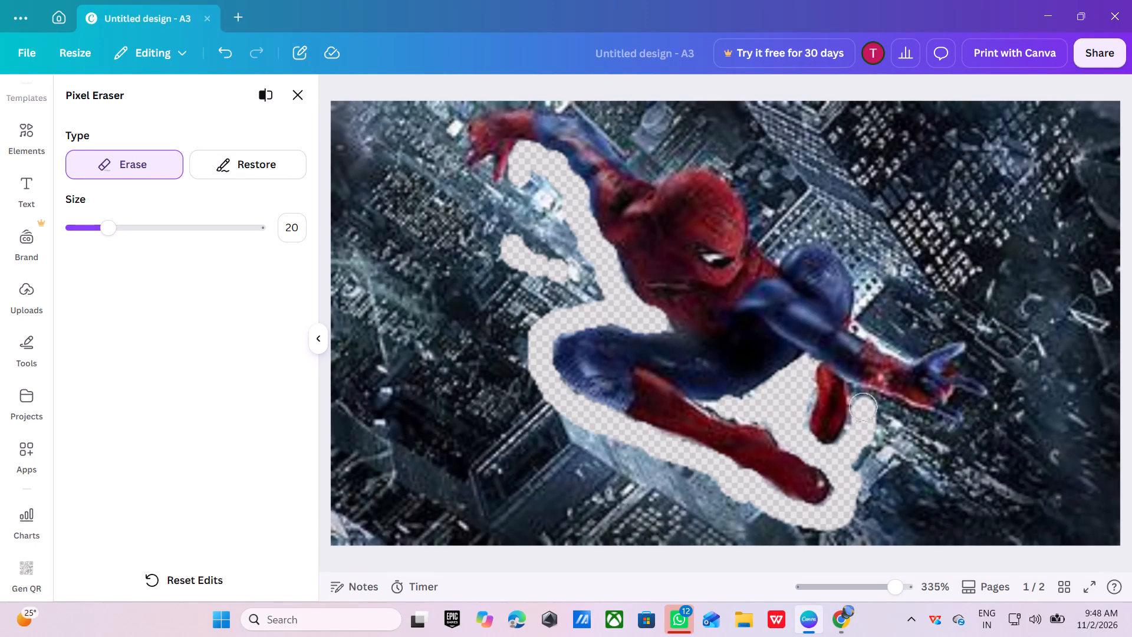
left_click_drag(863, 408, 920, 422)
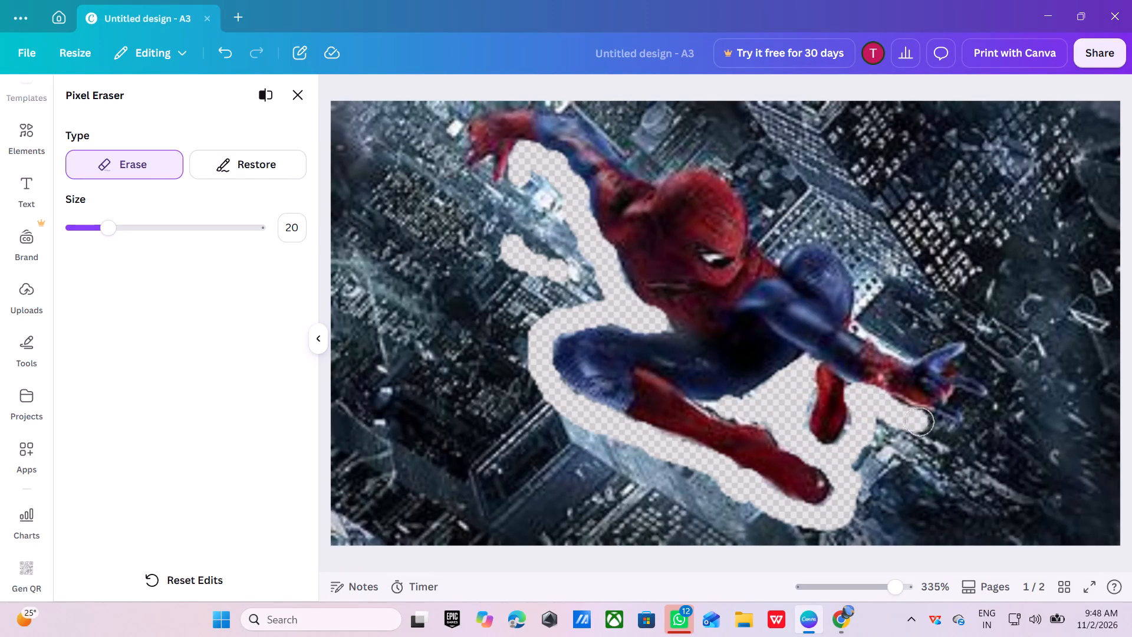
left_click_drag(920, 422, 979, 405)
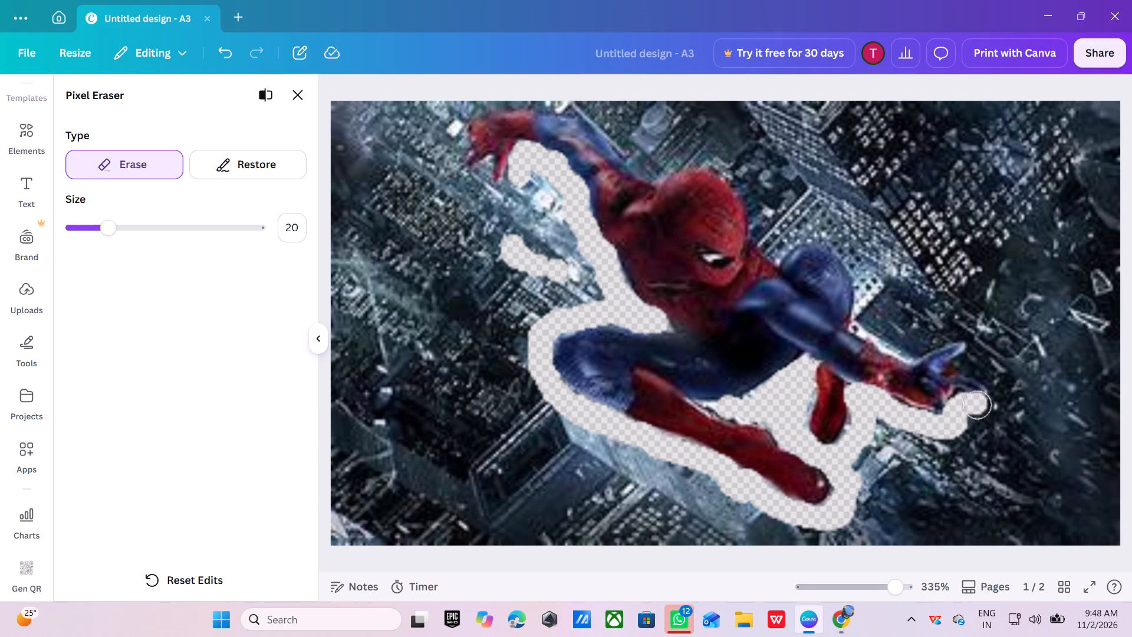
left_click_drag(979, 405, 982, 370)
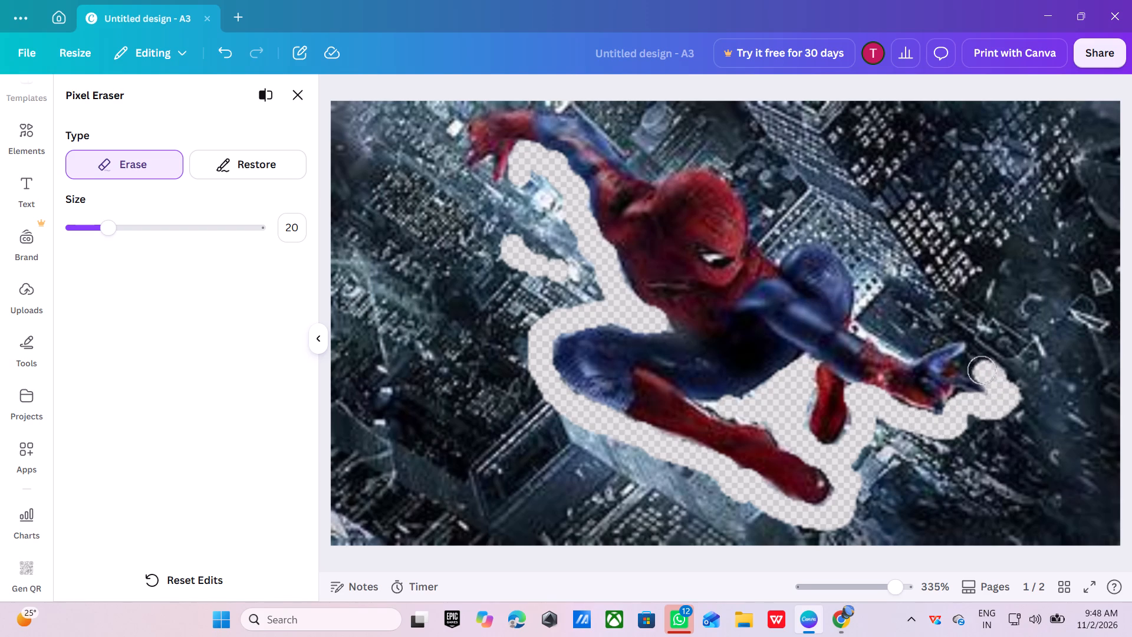
left_click_drag(982, 370, 959, 334)
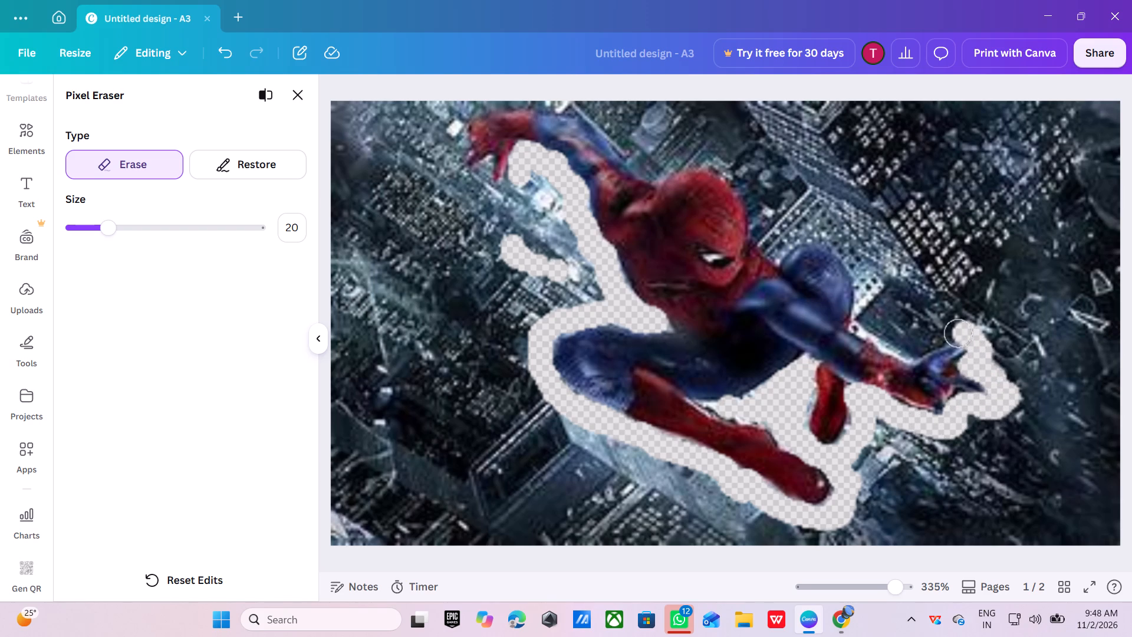
Erase the background strip above the outstretched forearm, around the rounded blue area behind it, and over the top of the head.
left_click_drag(959, 334, 883, 335)
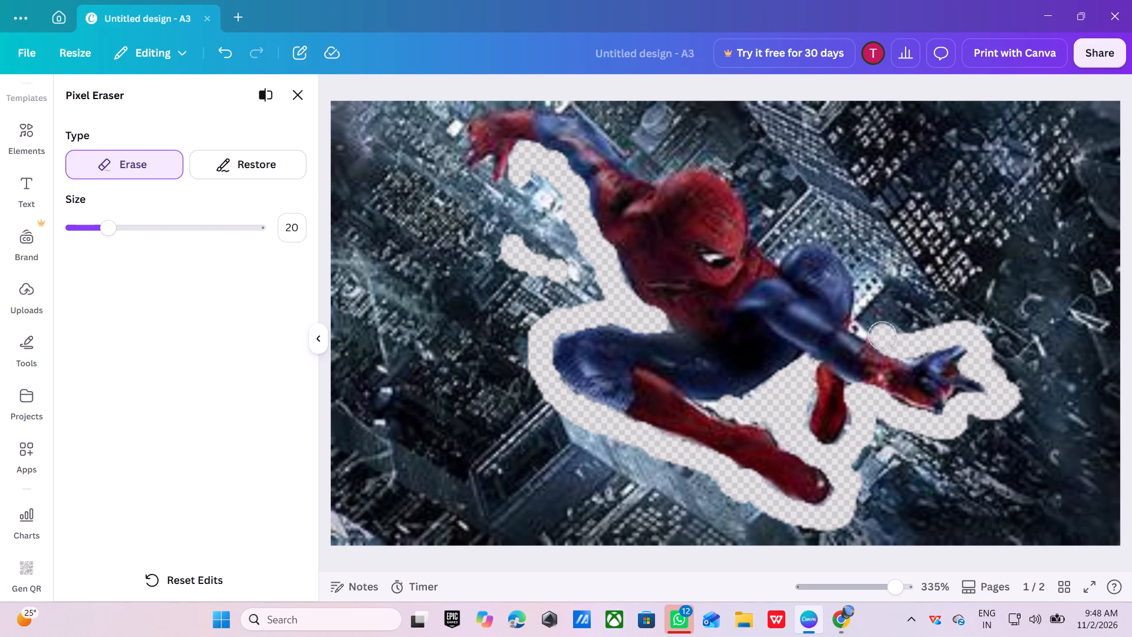
left_click_drag(883, 335, 858, 252)
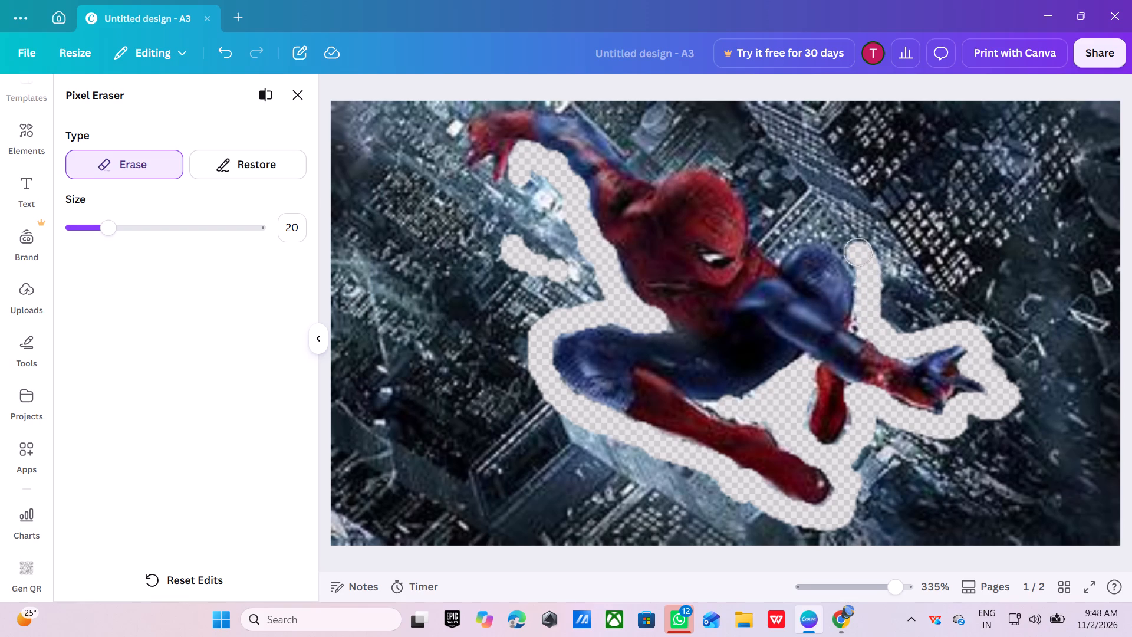
left_click_drag(858, 252, 785, 238)
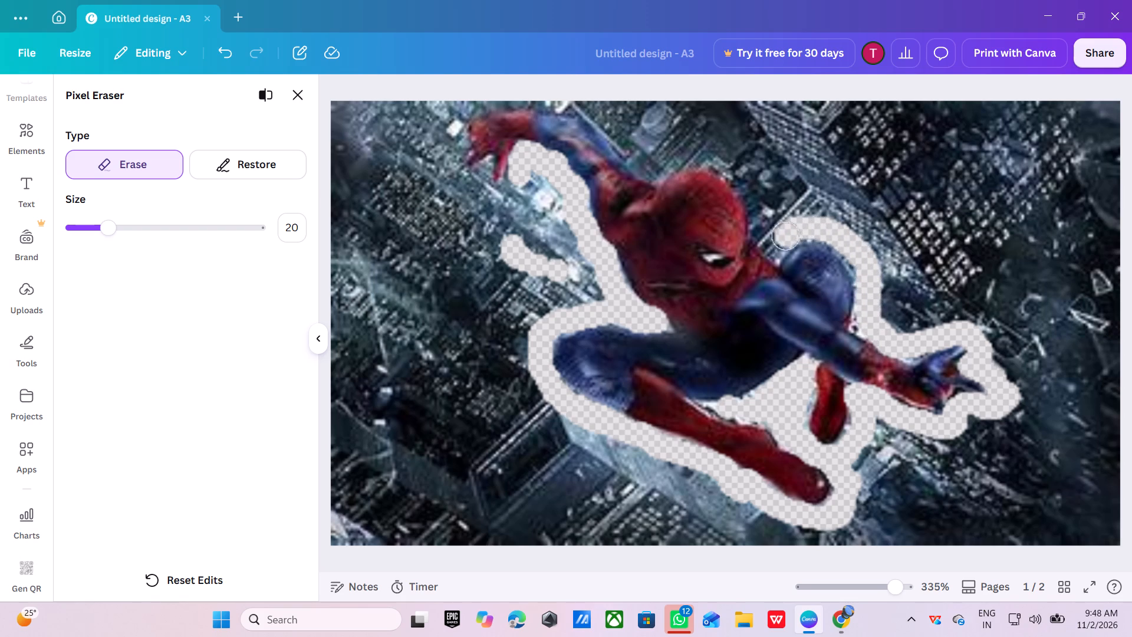
left_click_drag(785, 238, 755, 201)
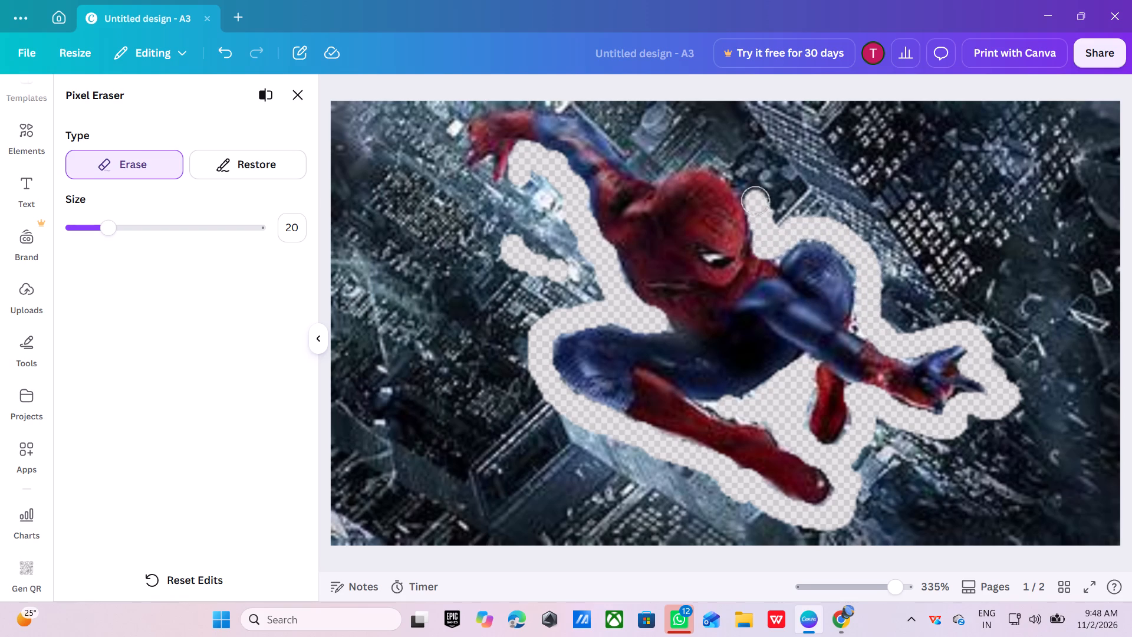
left_click_drag(755, 201, 685, 150)
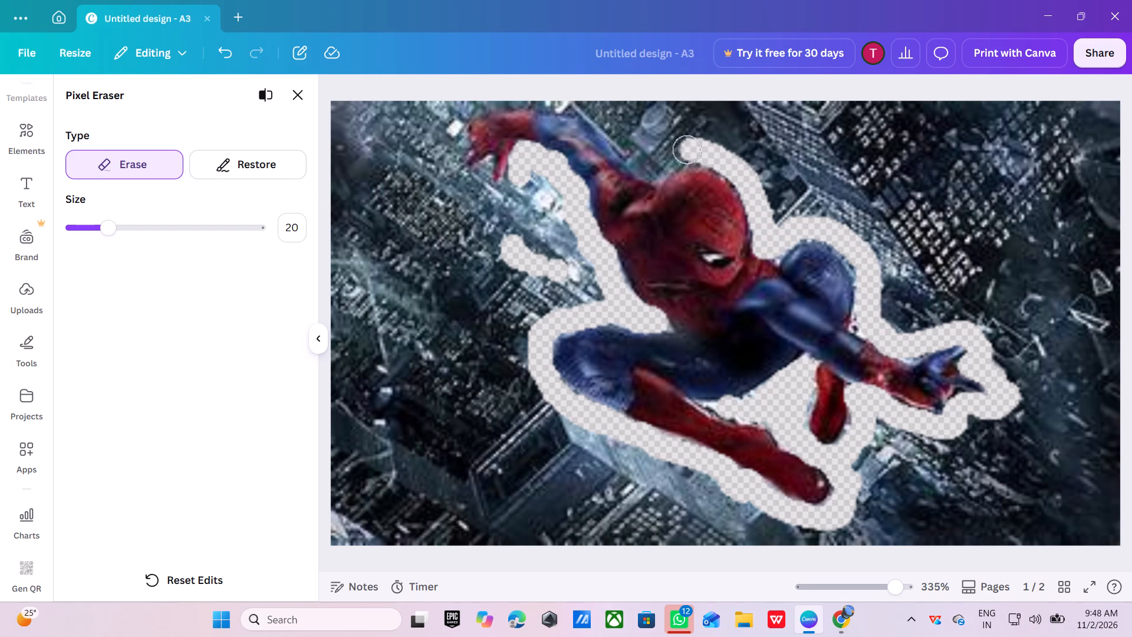
left_click_drag(685, 150, 634, 150)
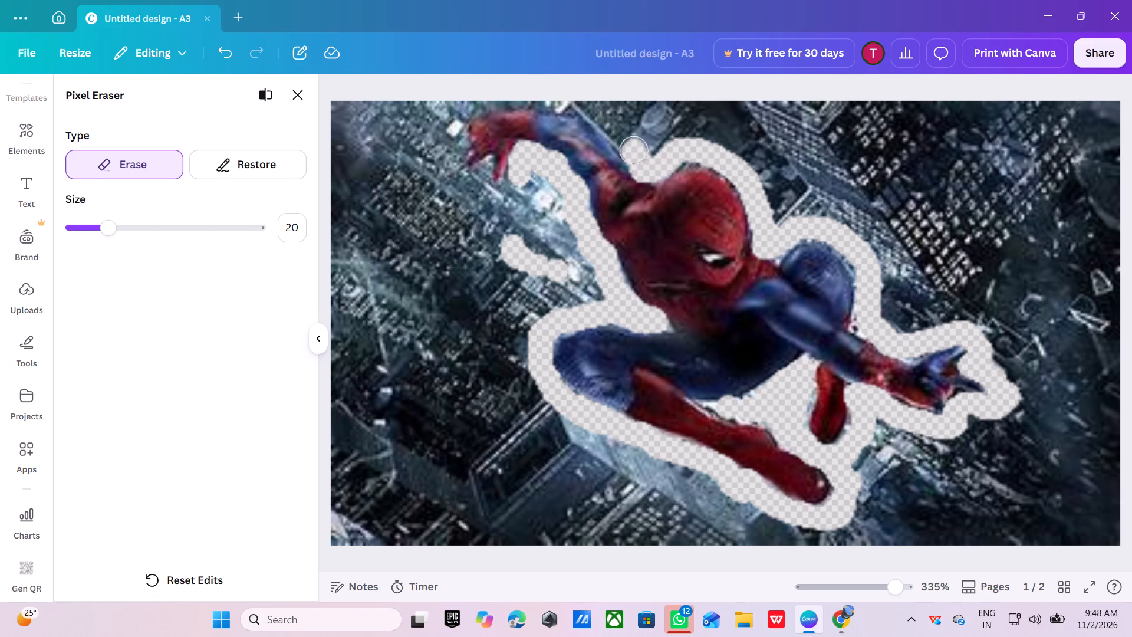
Erase the background strip along the upper edge of Spider-Man's raised arm and around the outside of its hand.
left_click_drag(634, 150, 533, 96)
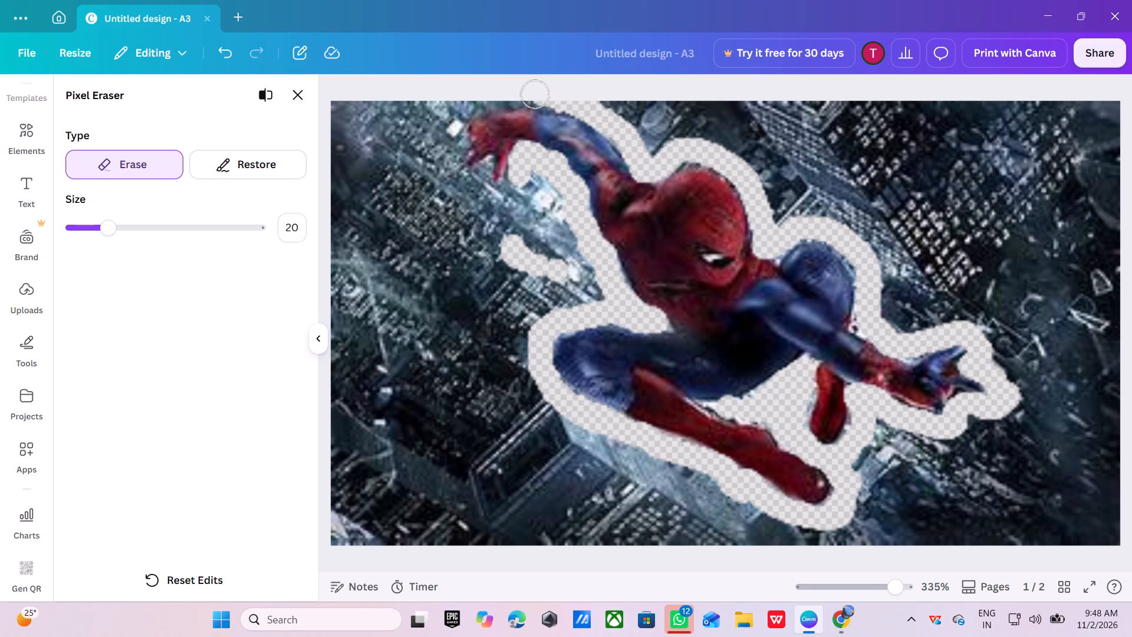
left_click_drag(533, 96, 456, 133)
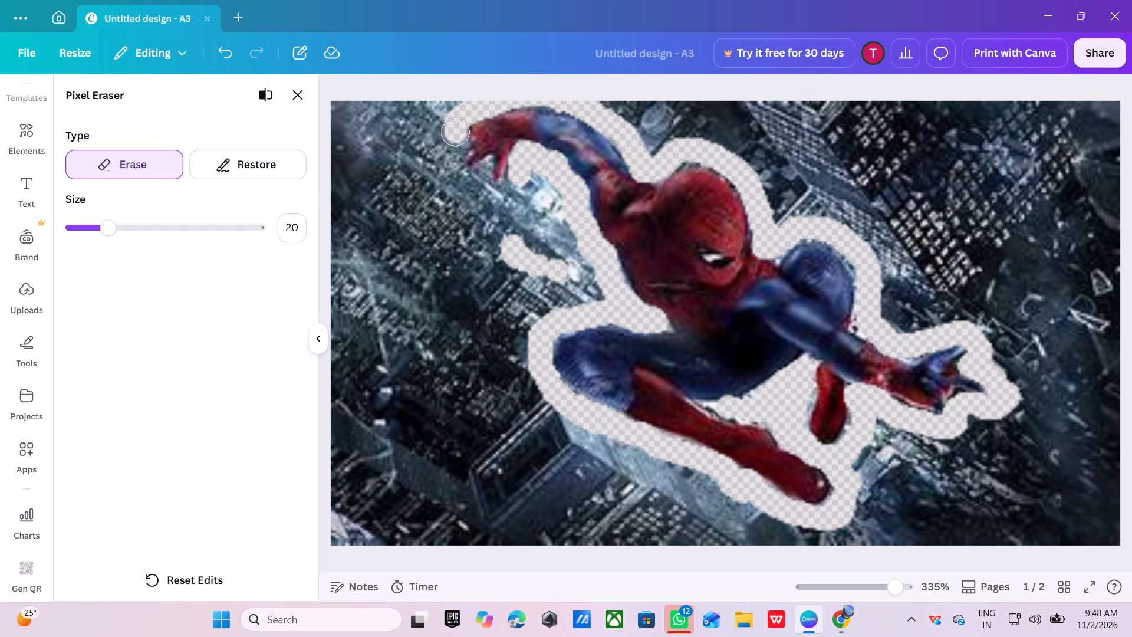
left_click_drag(456, 133, 450, 176)
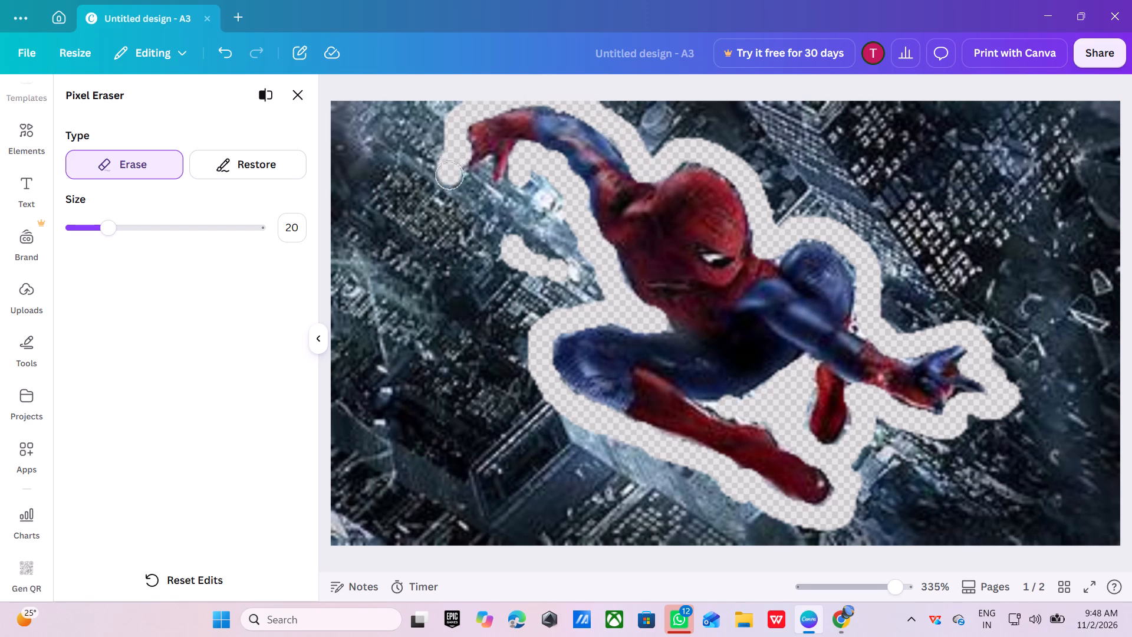
left_click_drag(450, 176, 475, 179)
left_click_drag(475, 179, 478, 178)
Set the eraser size to 2 and erase the small background gaps between and beside the raised hand's fingers.
left_click(74, 229)
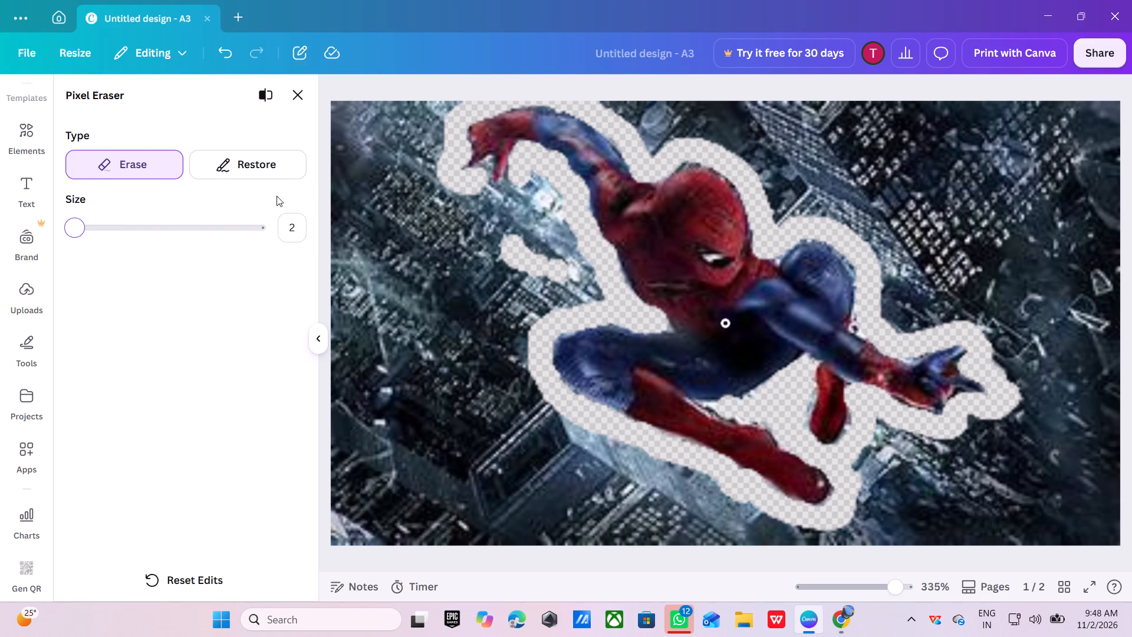
left_click_drag(491, 157, 491, 161)
left_click_drag(491, 161, 497, 190)
left_click_drag(497, 190, 509, 167)
right_click_drag(509, 165, 509, 167)
right_click_drag(509, 167, 509, 173)
left_click_drag(509, 167, 511, 192)
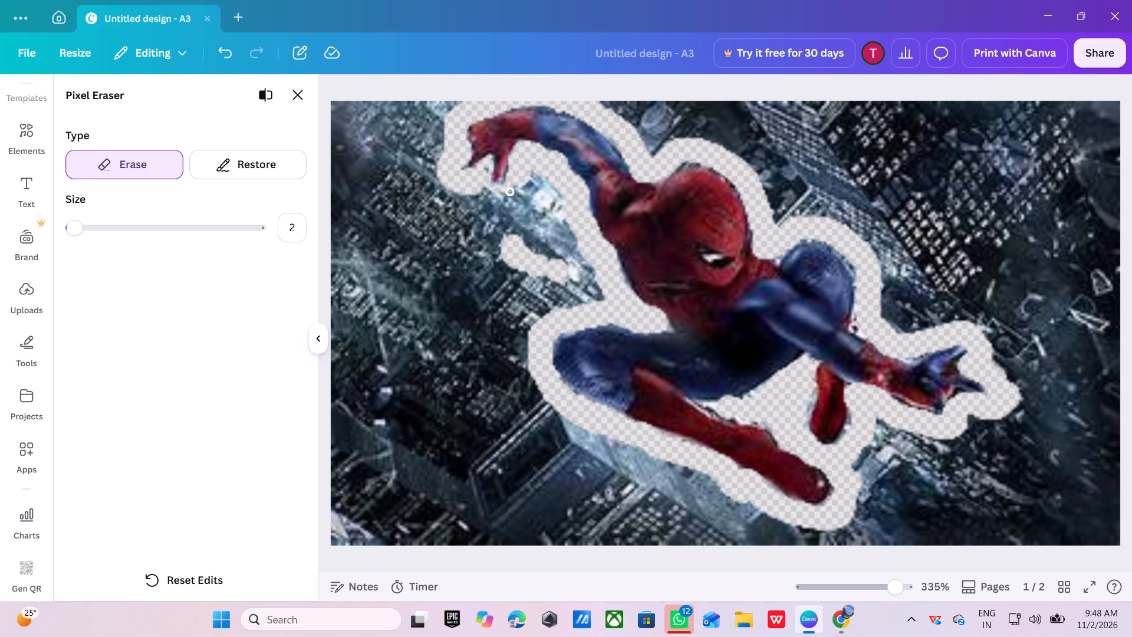
left_click_drag(511, 192, 513, 192)
Set the eraser size to 98 and erase the city background below the raised hand and down the image's left side.
left_click(256, 226)
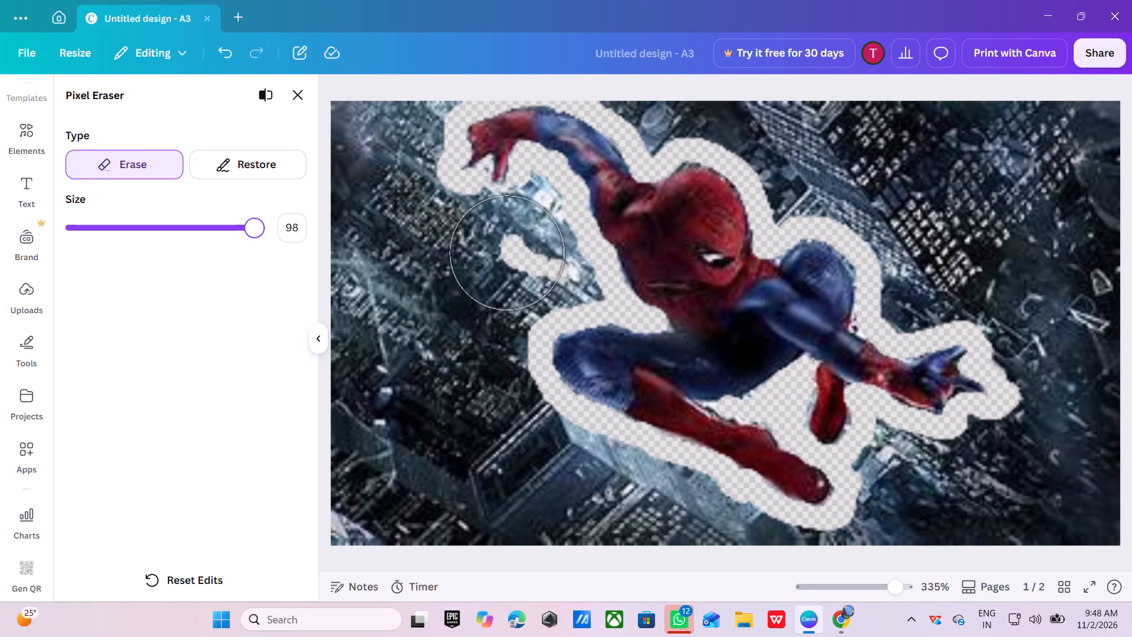
left_click(525, 245)
left_click(527, 237)
left_click_drag(509, 247, 509, 247)
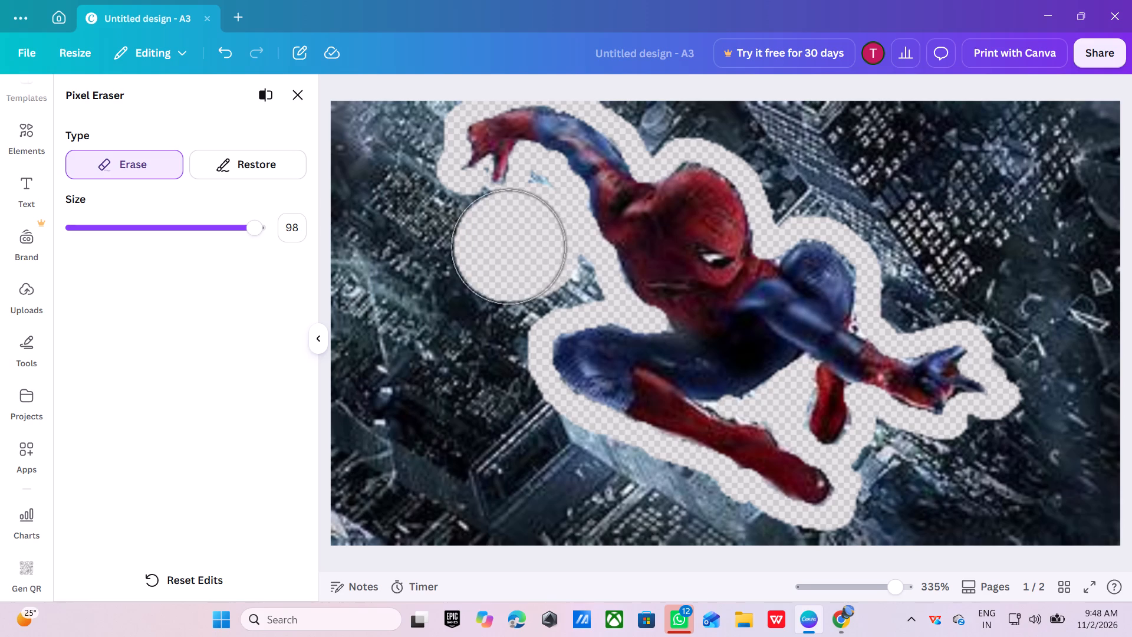
left_click_drag(509, 247, 396, 181)
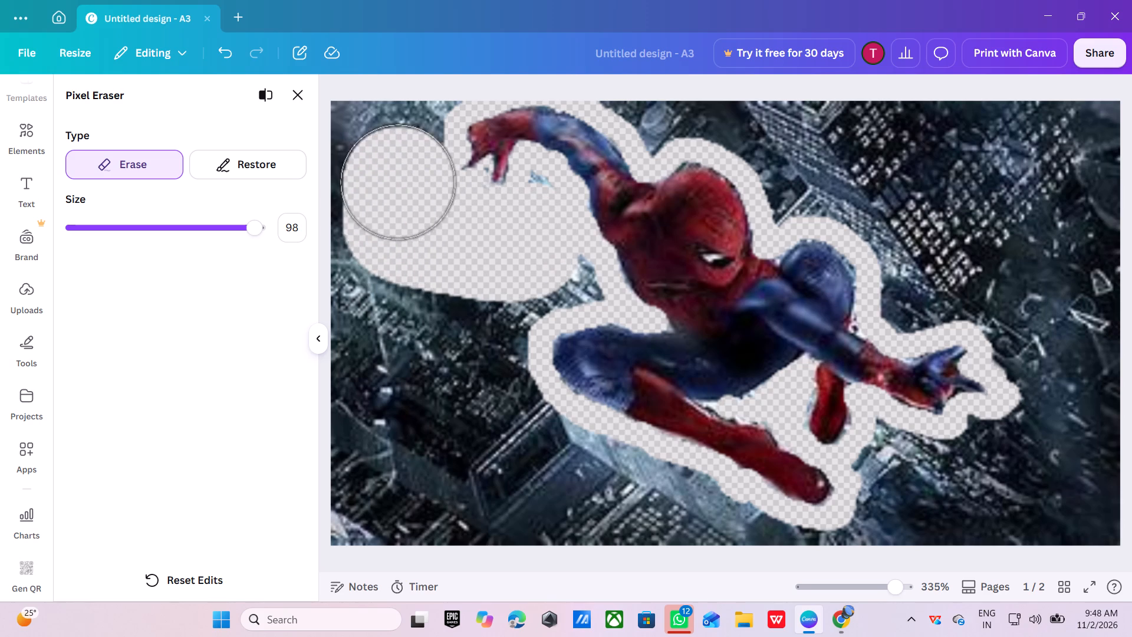
left_click_drag(396, 181, 366, 155)
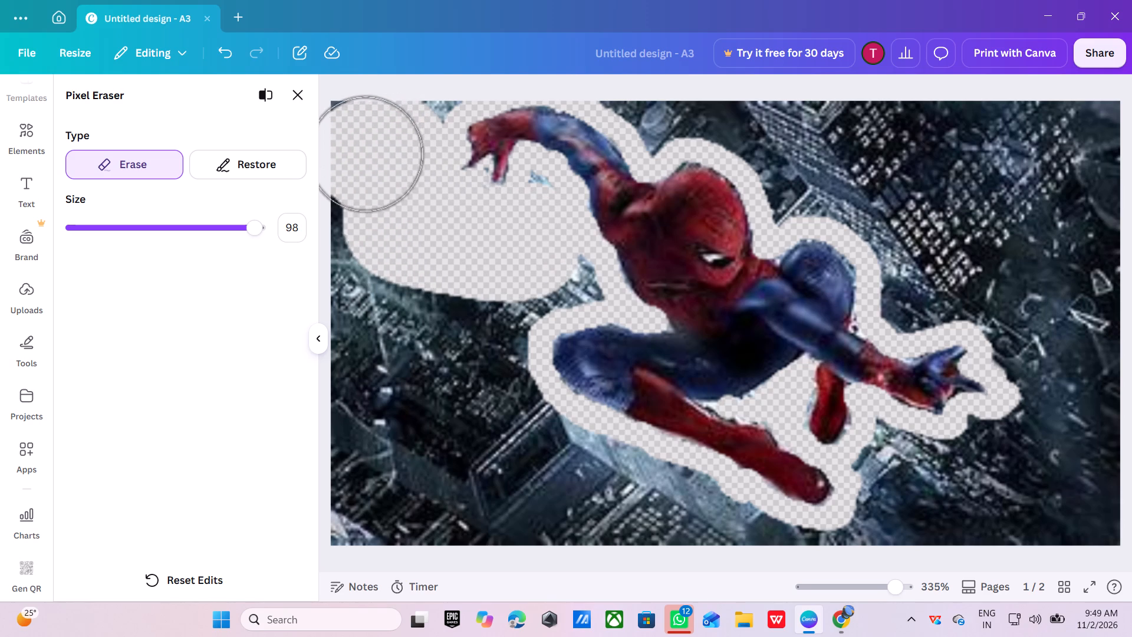
left_click_drag(366, 155, 527, 527)
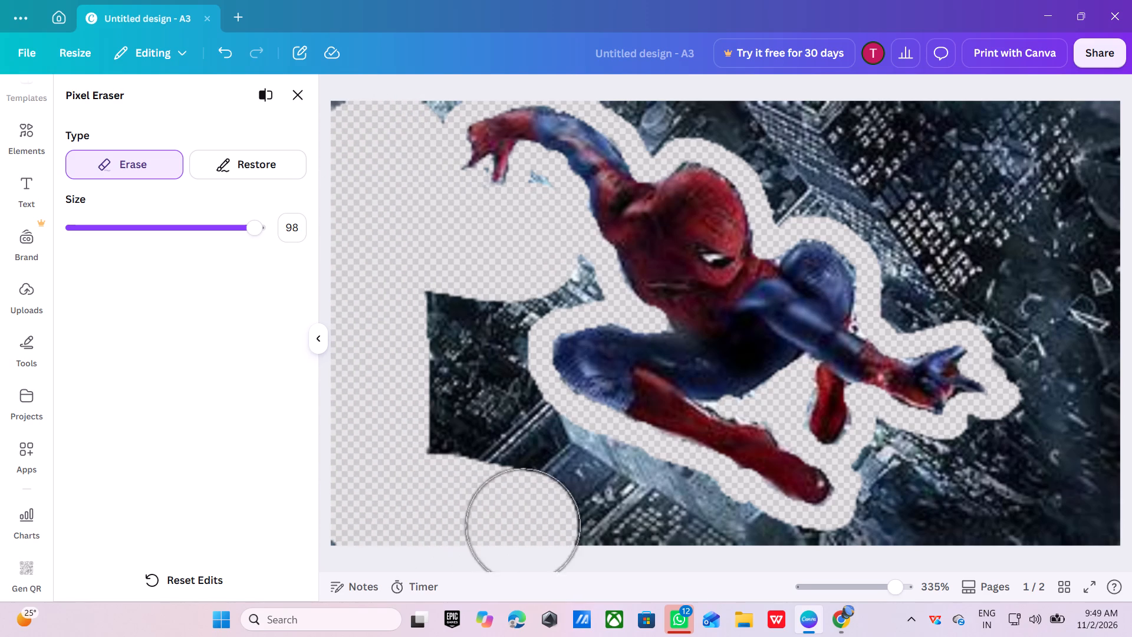
Erase the remaining city patches below the extended leg, beside the bent knee, and between the torso and raised hand.
left_click_drag(527, 527, 491, 452)
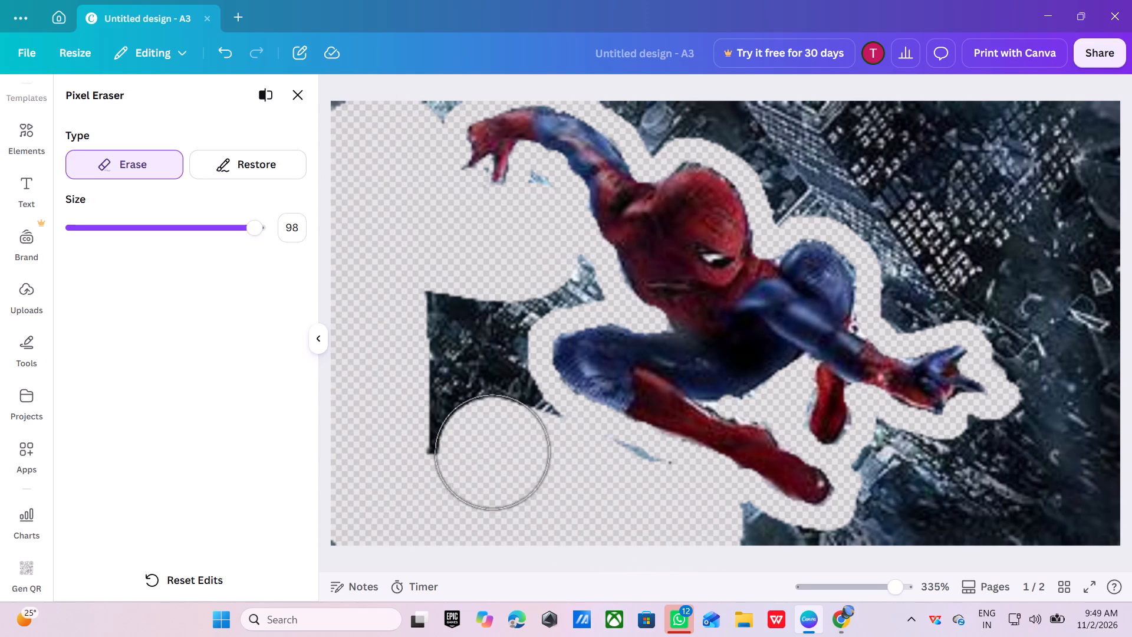
left_click_drag(491, 452, 492, 369)
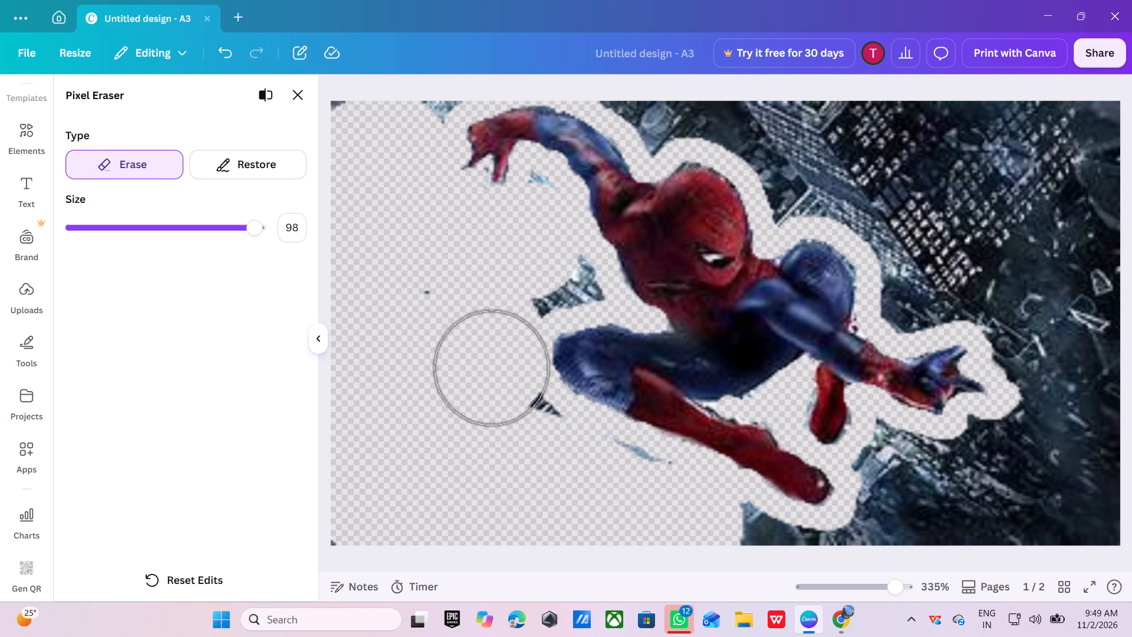
left_click_drag(492, 369, 532, 482)
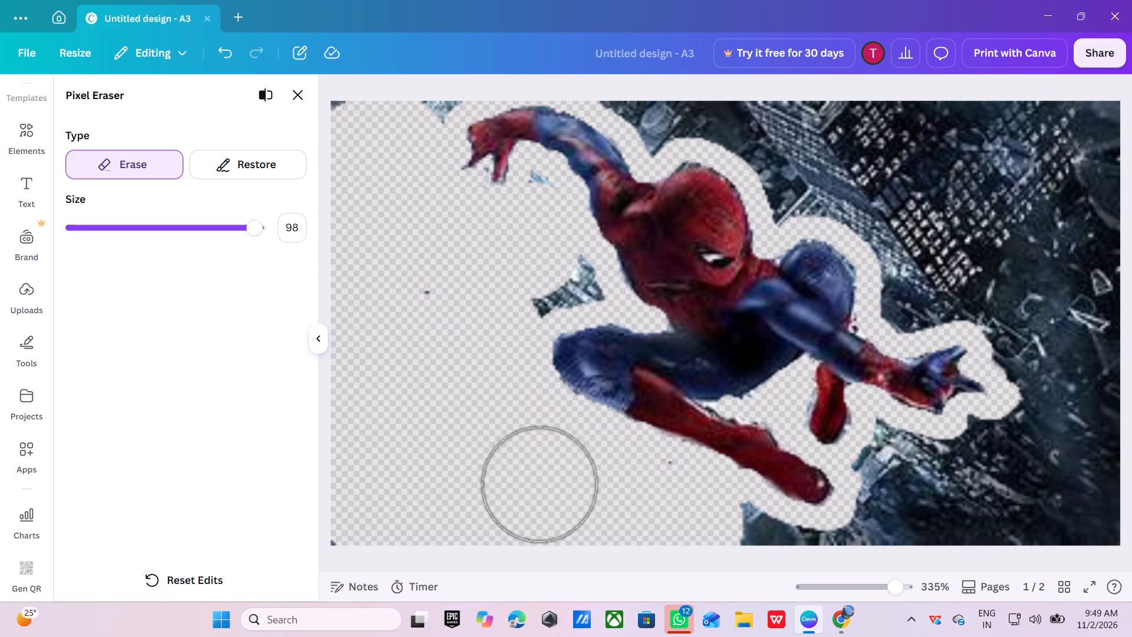
left_click_drag(532, 482, 529, 274)
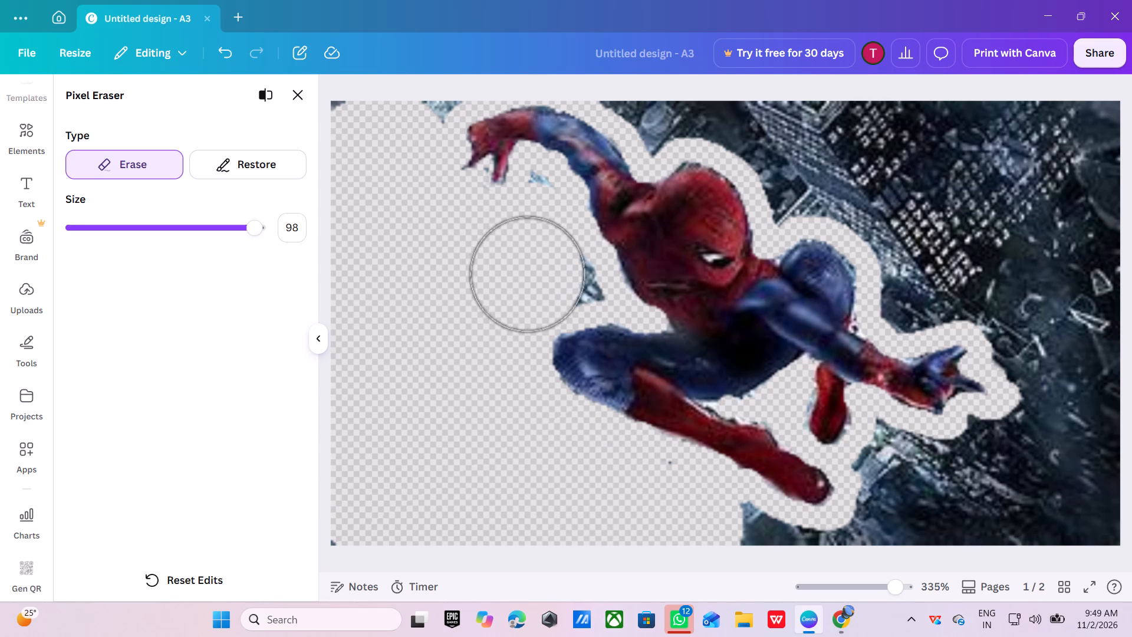
left_click_drag(529, 274, 548, 271)
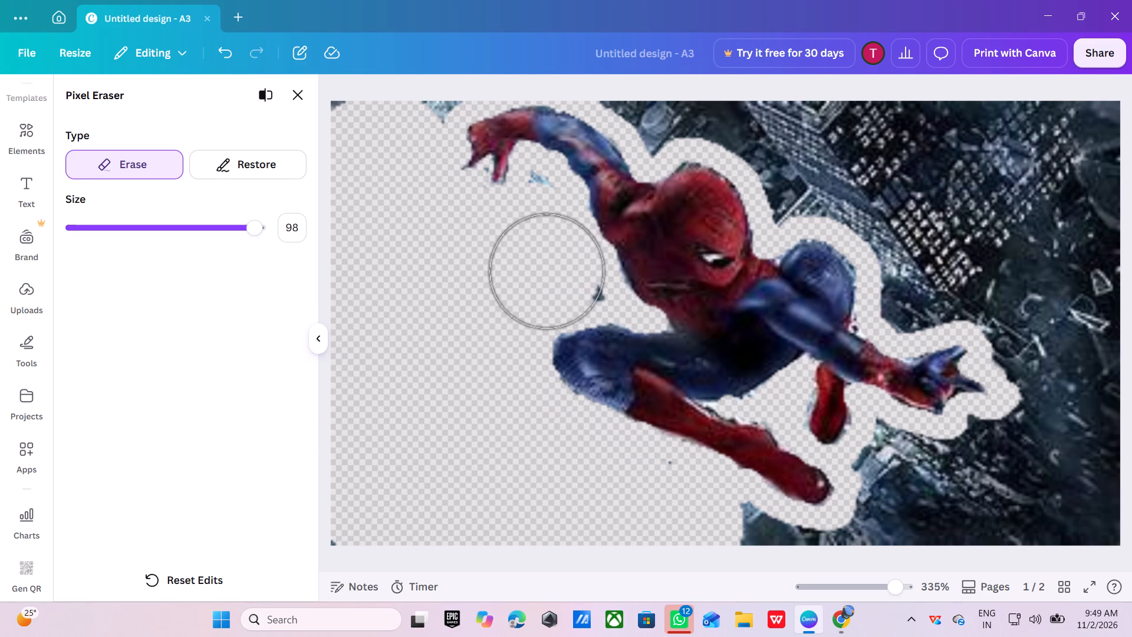
left_click_drag(548, 271, 555, 278)
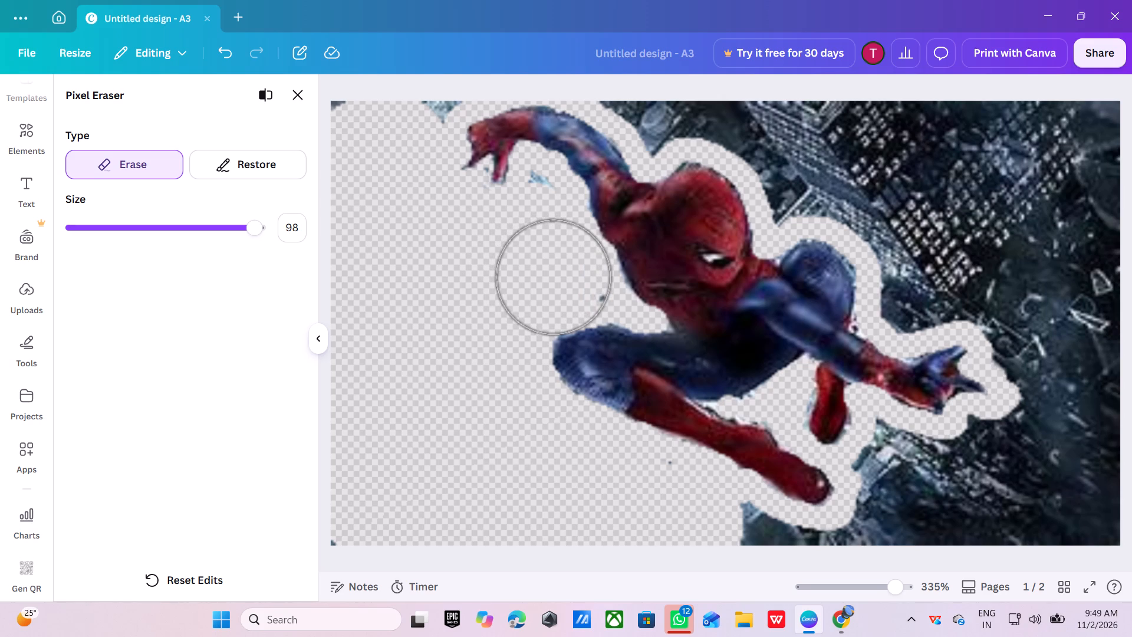
left_click_drag(555, 278, 538, 228)
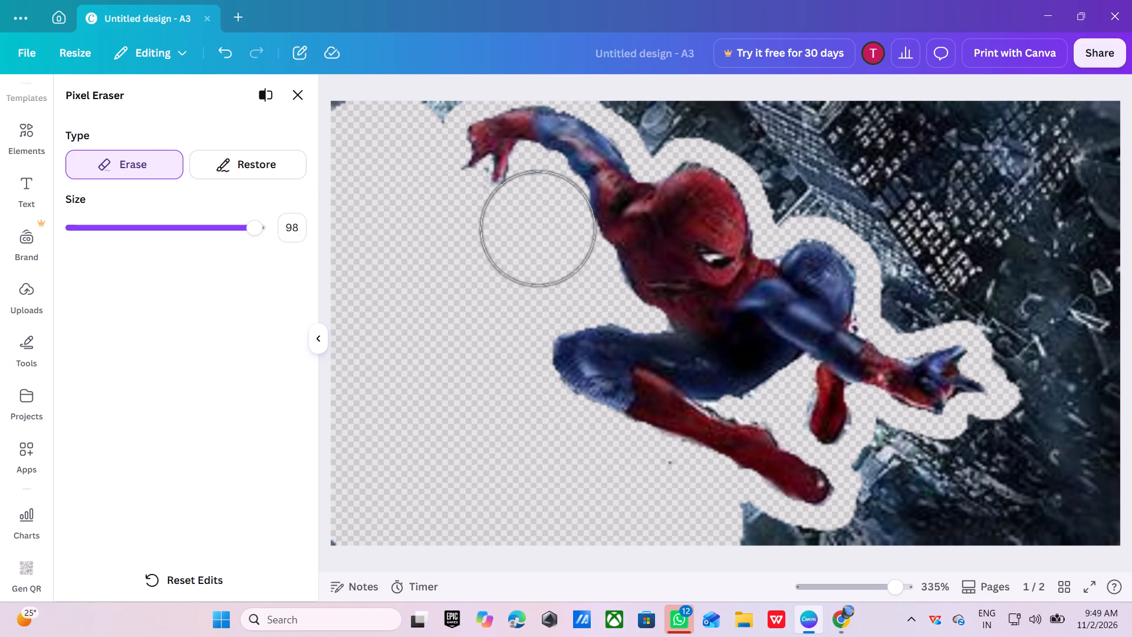
left_click_drag(538, 228, 528, 255)
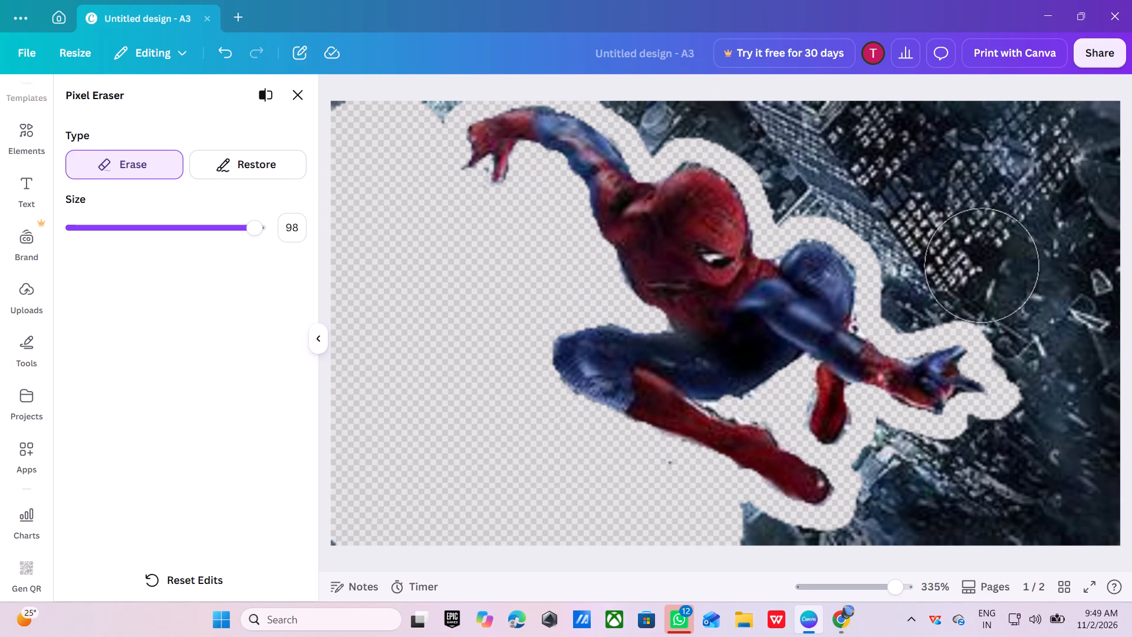
Erase the city background along the image's right side, around the outstretched hand and beside the raised knee.
left_click_drag(809, 153, 1131, 320)
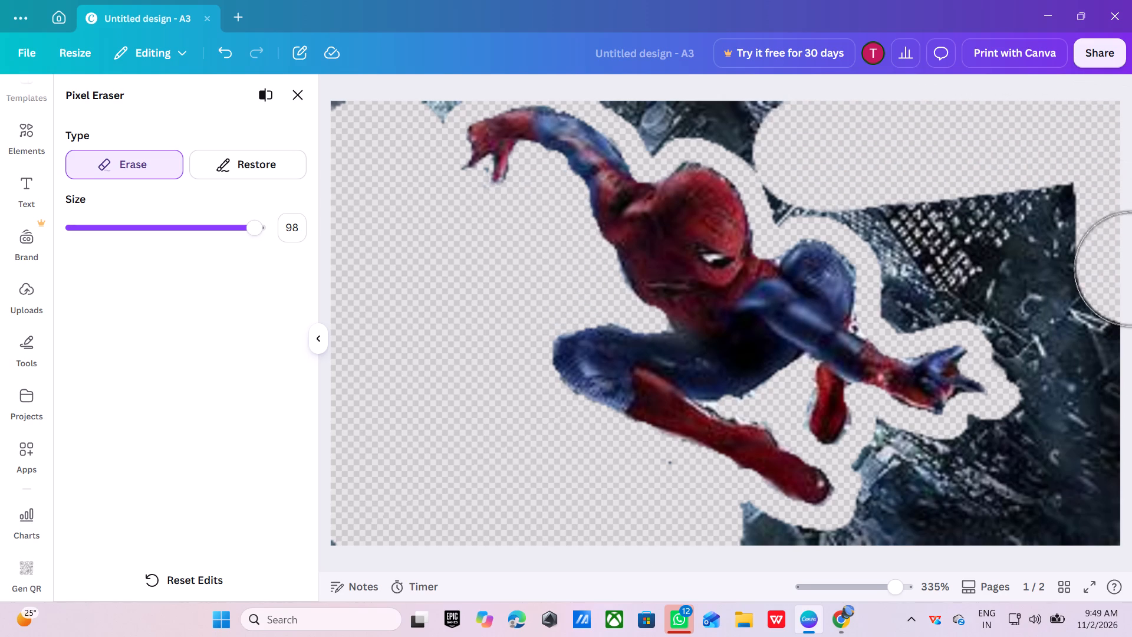
left_click_drag(1131, 320, 899, 495)
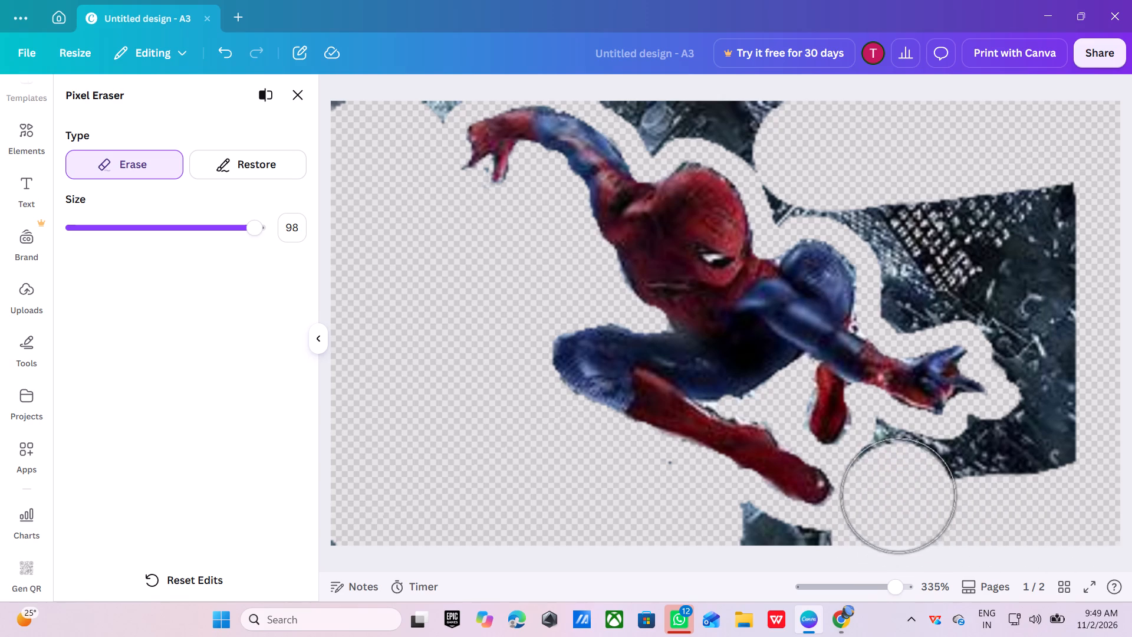
left_click_drag(899, 495, 1013, 445)
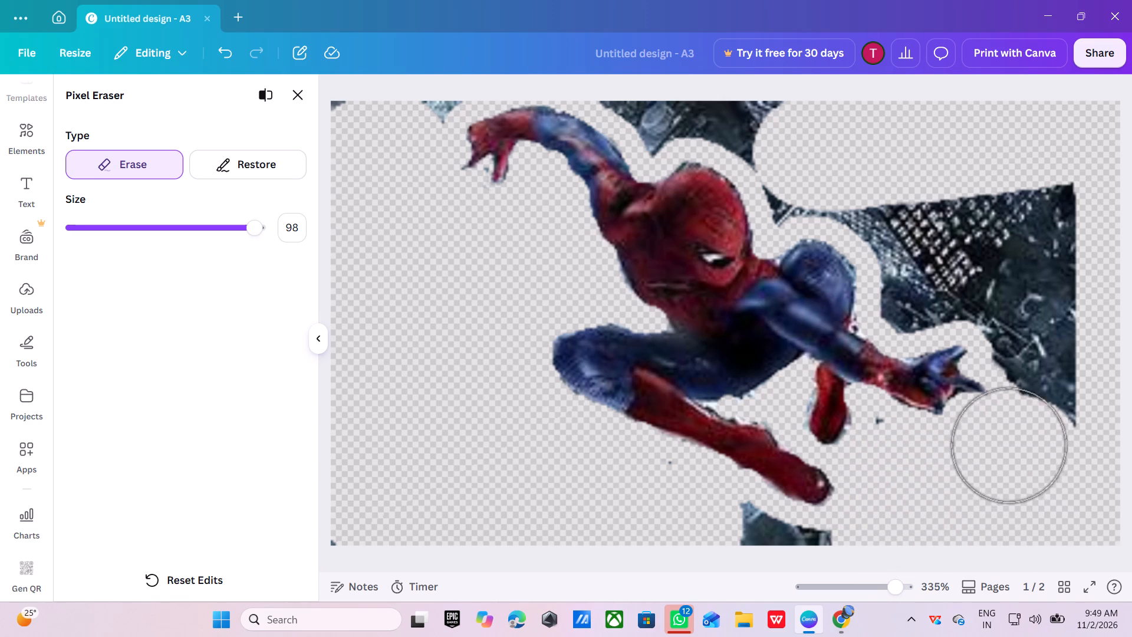
left_click_drag(1013, 445, 966, 287)
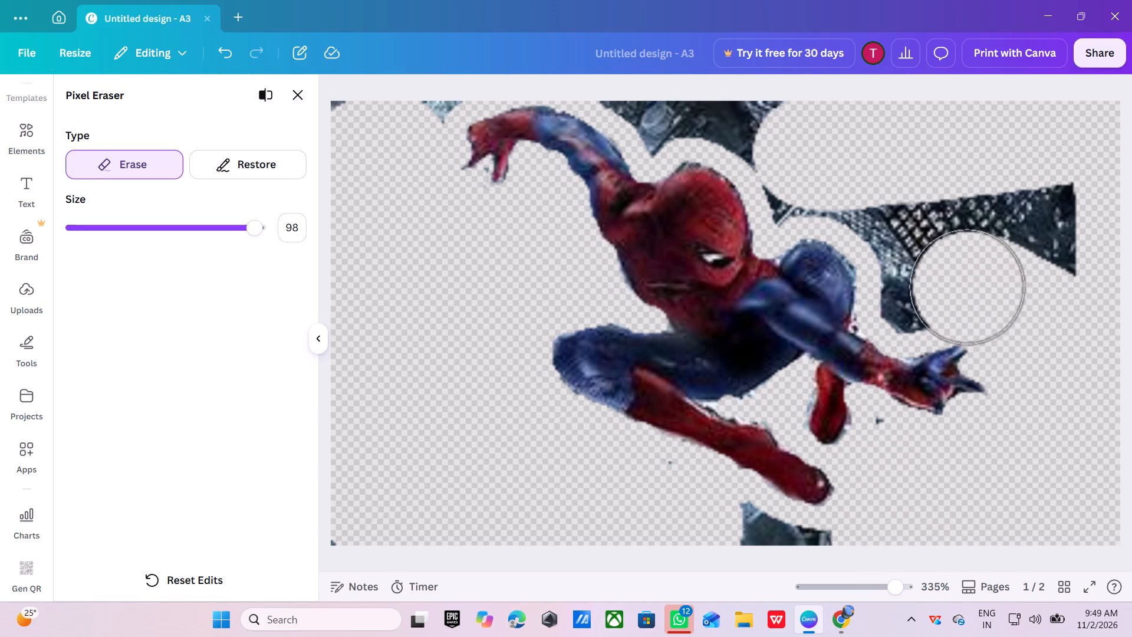
left_click_drag(966, 287, 1033, 235)
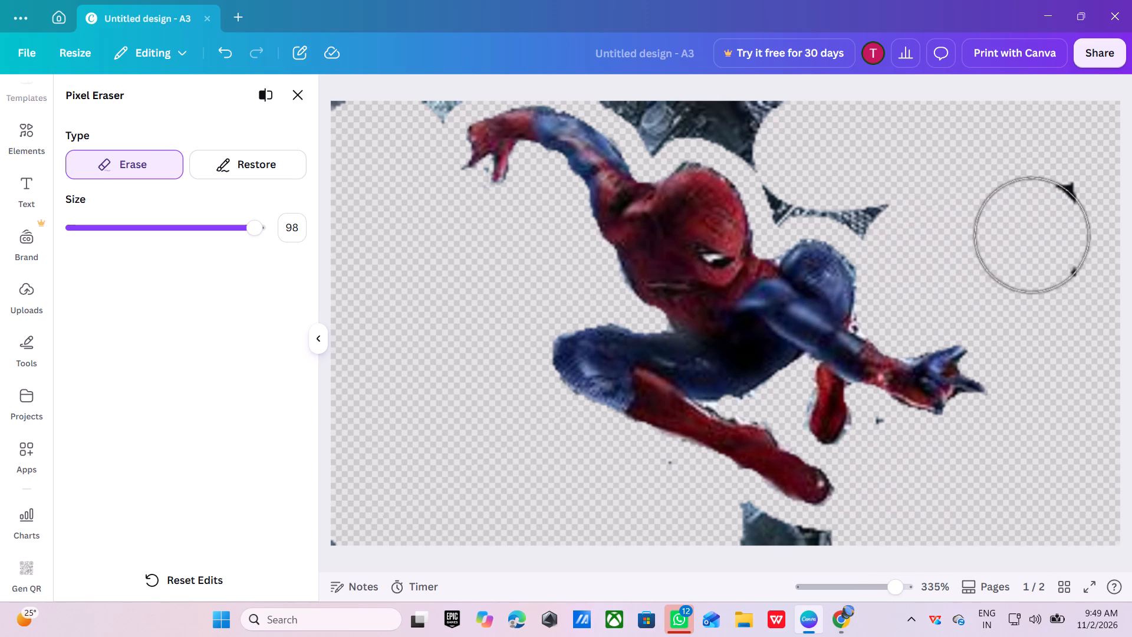
left_click_drag(1033, 235, 914, 226)
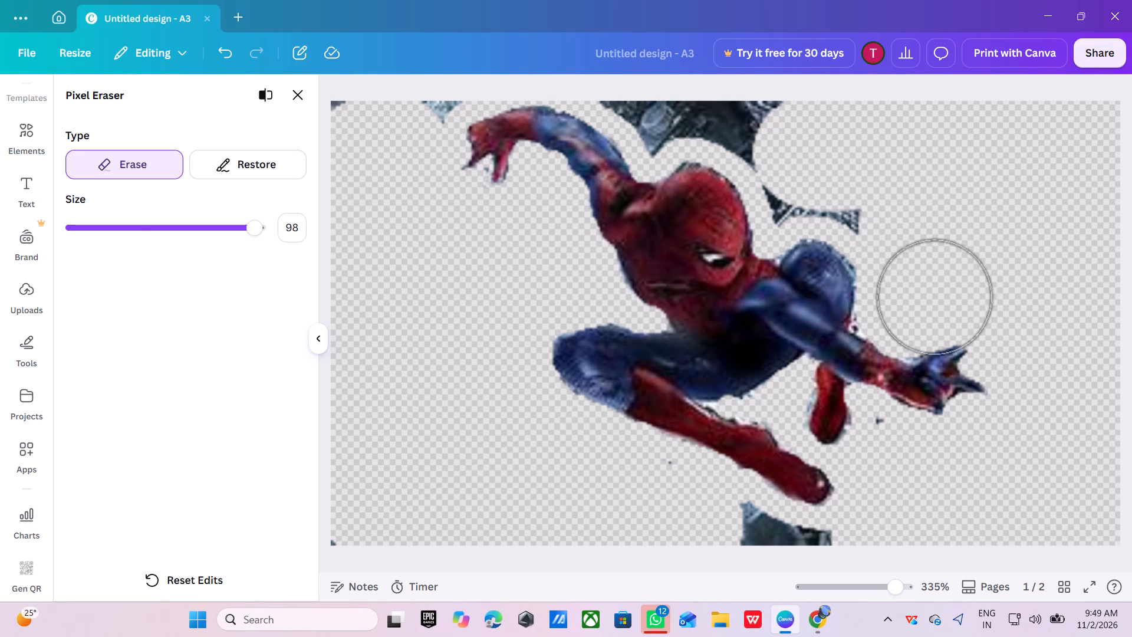
Set the eraser size to 55 and erase the city patches above the head, above the raised knee and below the extended foot.
left_click(174, 232)
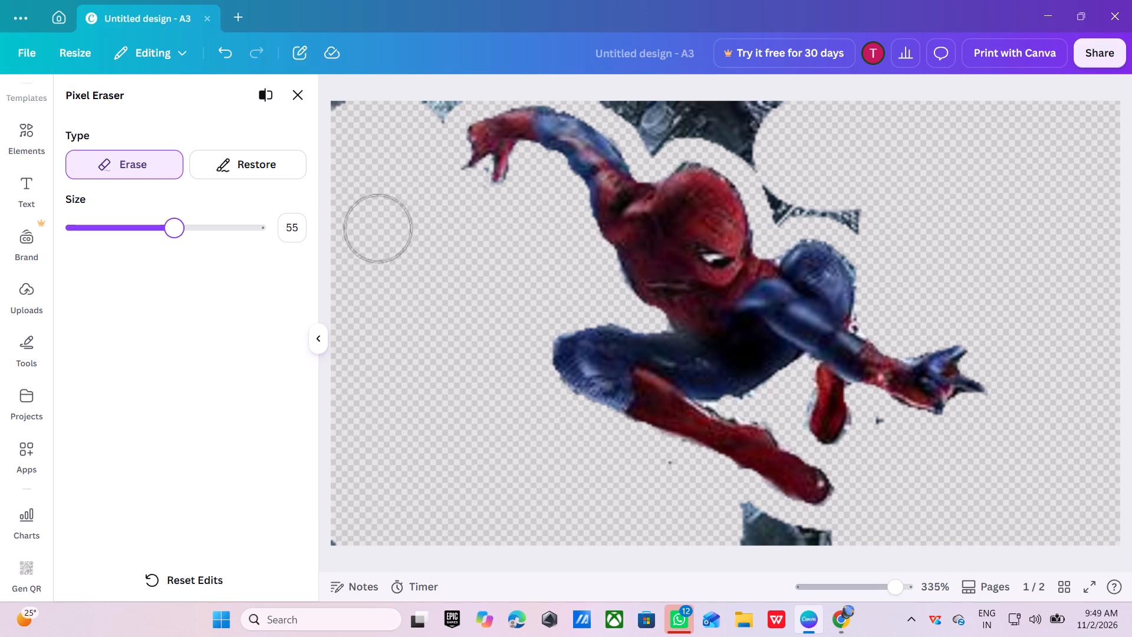
left_click_drag(624, 91, 662, 117)
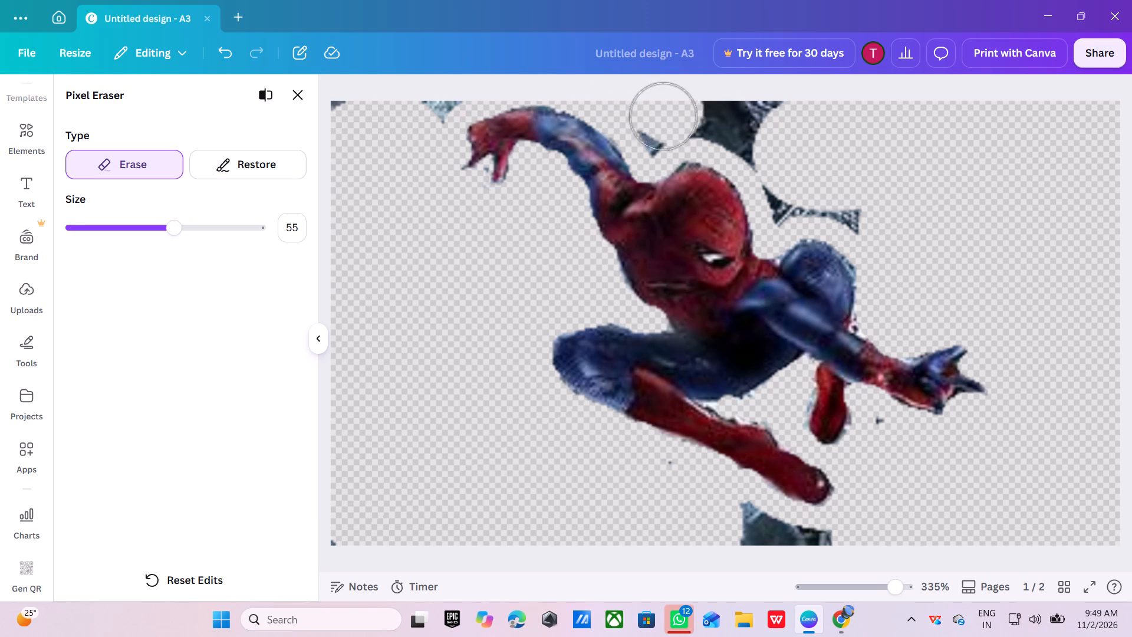
left_click_drag(662, 117, 797, 198)
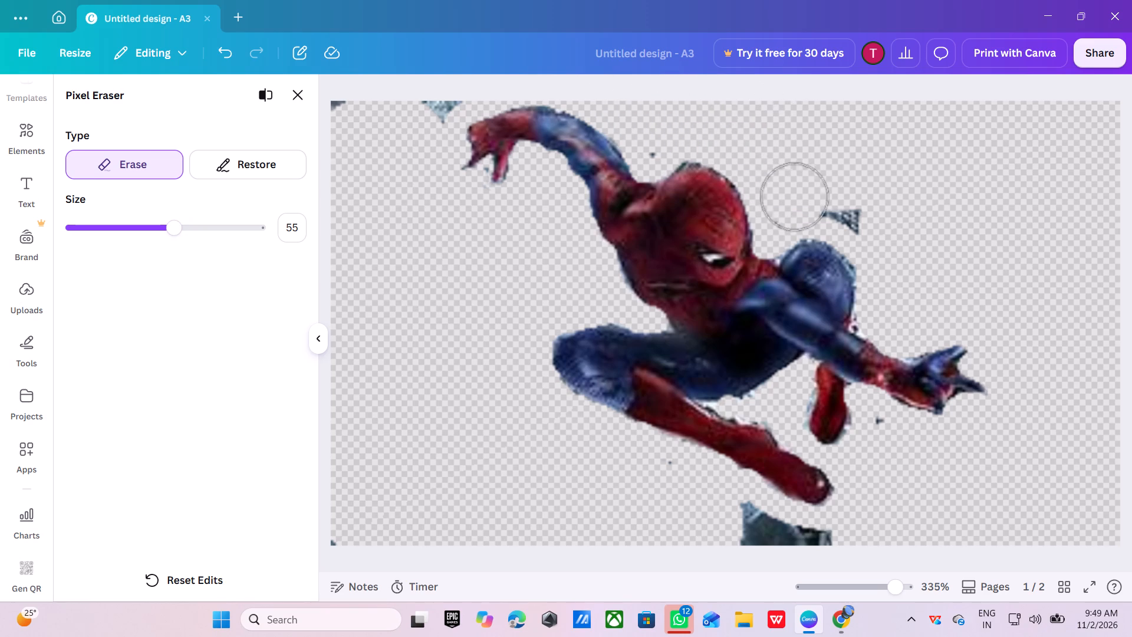
left_click_drag(797, 198, 870, 212)
left_click_drag(842, 548, 798, 550)
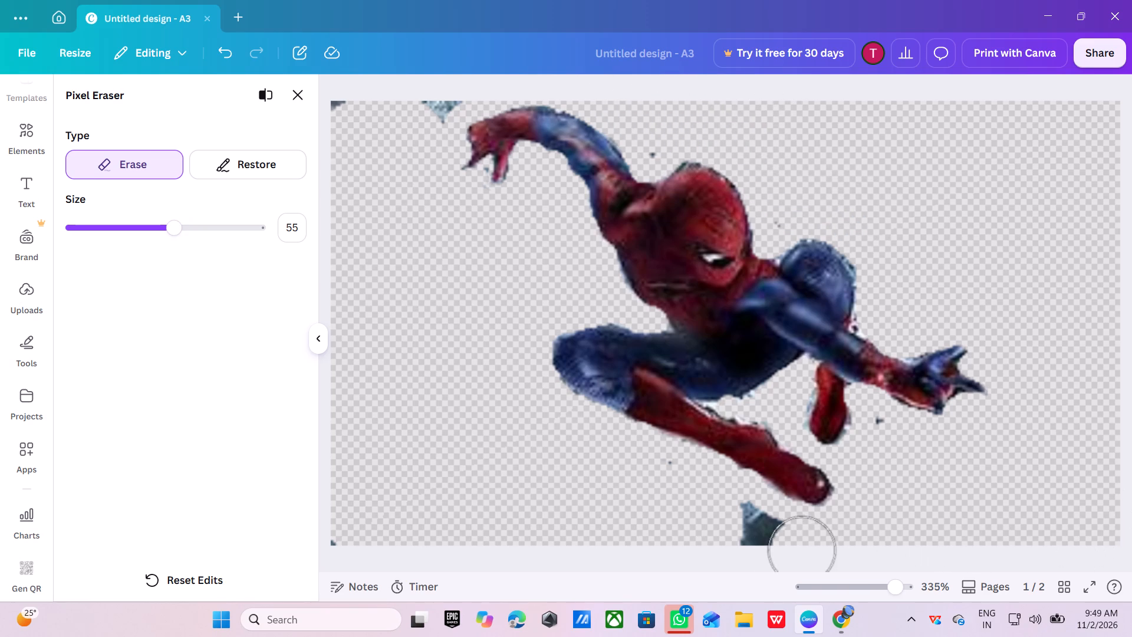
left_click_drag(798, 550, 739, 529)
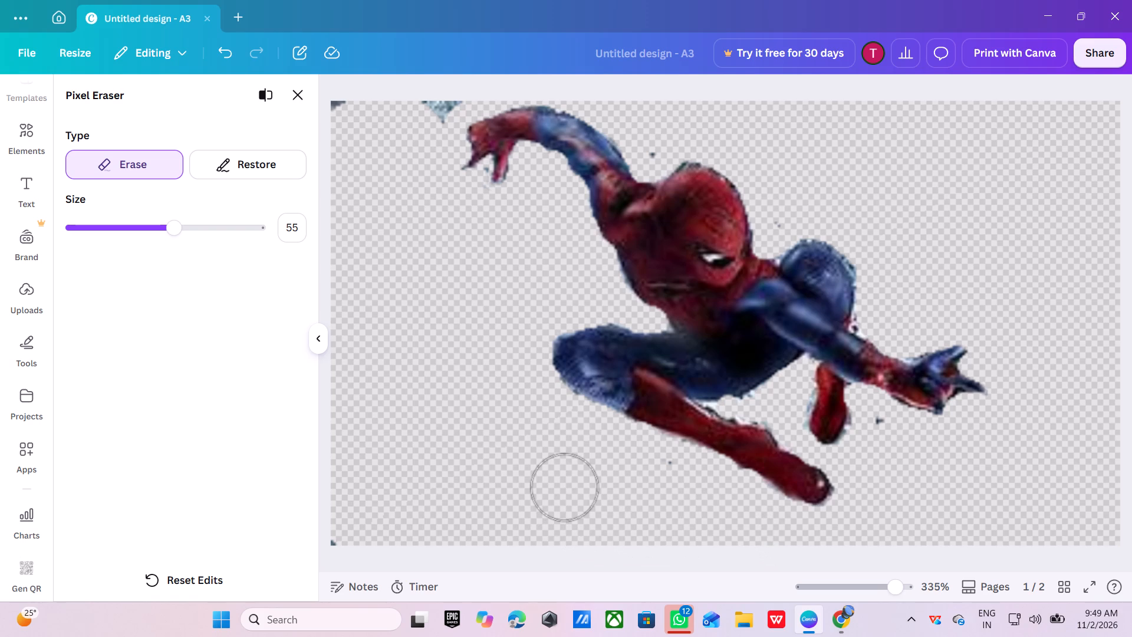
Set the eraser size to 8 and clean the background remnants around the tucked foot and along the extended leg's upper edge.
left_click(85, 226)
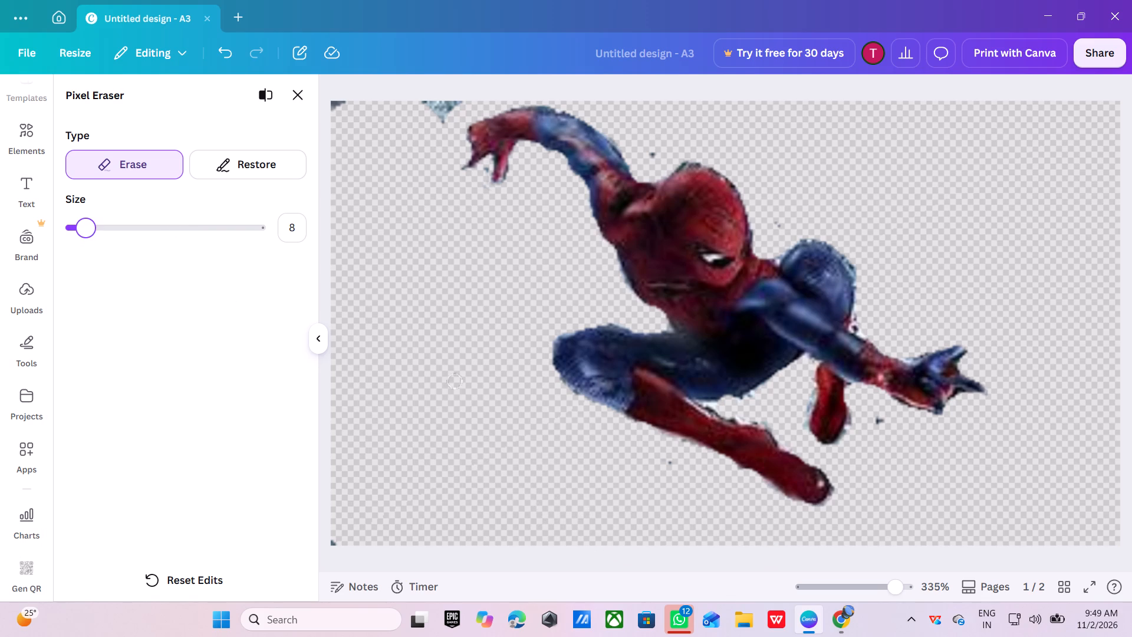
left_click_drag(856, 406, 856, 411)
left_click_drag(856, 411, 851, 432)
left_click_drag(851, 432, 857, 429)
left_click_drag(810, 395, 812, 402)
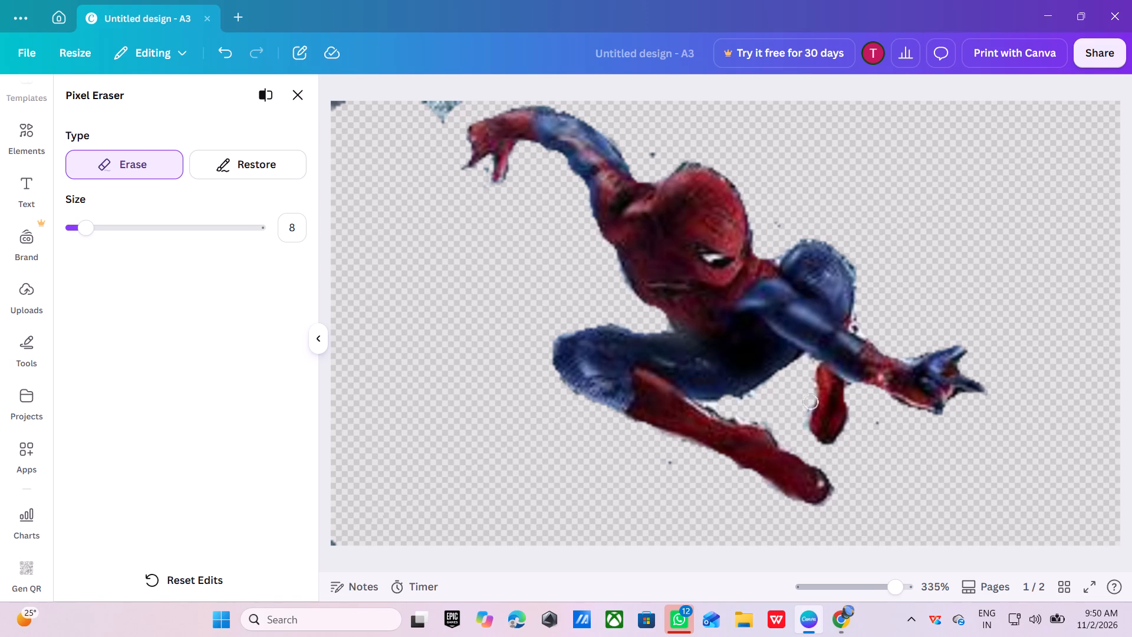
left_click_drag(812, 402, 802, 442)
left_click_drag(802, 442, 736, 420)
left_click_drag(736, 420, 750, 426)
left_click(773, 425)
Set the eraser size to 1, clean the outstretched hand's finger edges and the notch between forearm and knee, and close the Pixel Eraser.
left_click(67, 229)
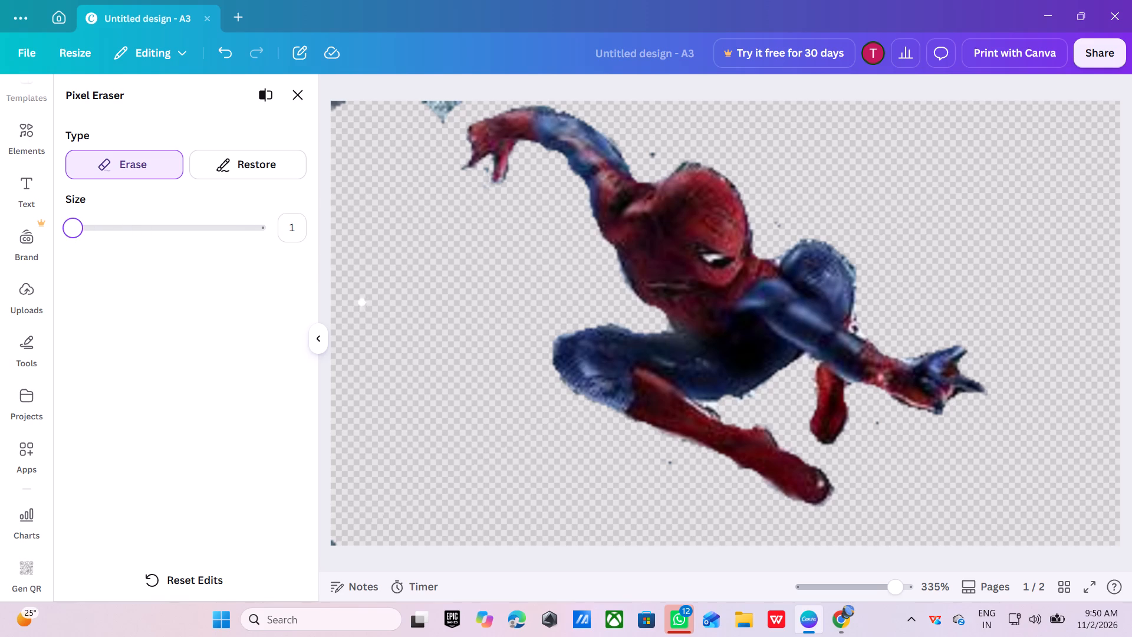
left_click(959, 389)
left_click_drag(958, 393, 957, 393)
left_click_drag(957, 393, 969, 390)
left_click_drag(969, 390, 968, 398)
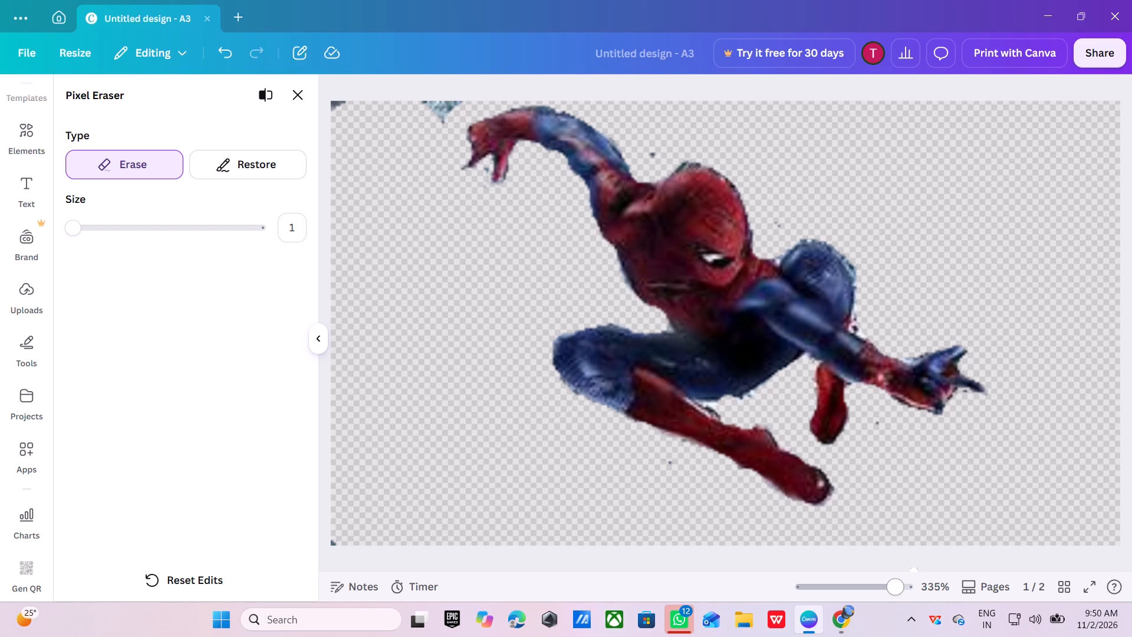
left_click(910, 600)
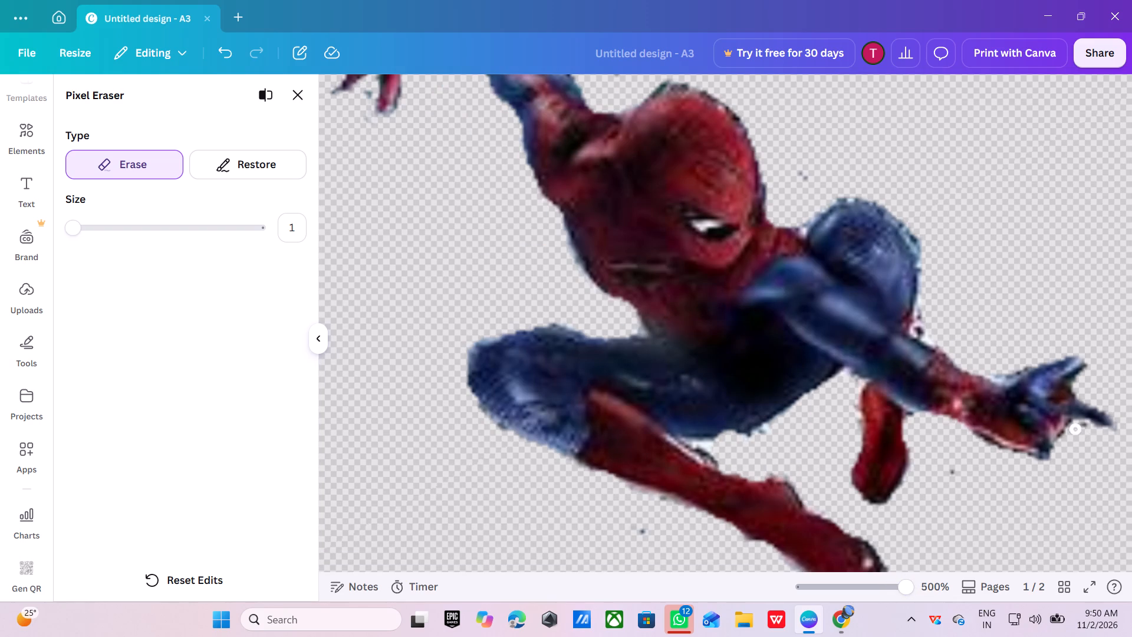
left_click_drag(1075, 427, 1070, 427)
left_click_drag(932, 342, 918, 327)
left_click_drag(918, 327, 923, 300)
scroll(959, 357, "down", 6)
left_click(120, 172)
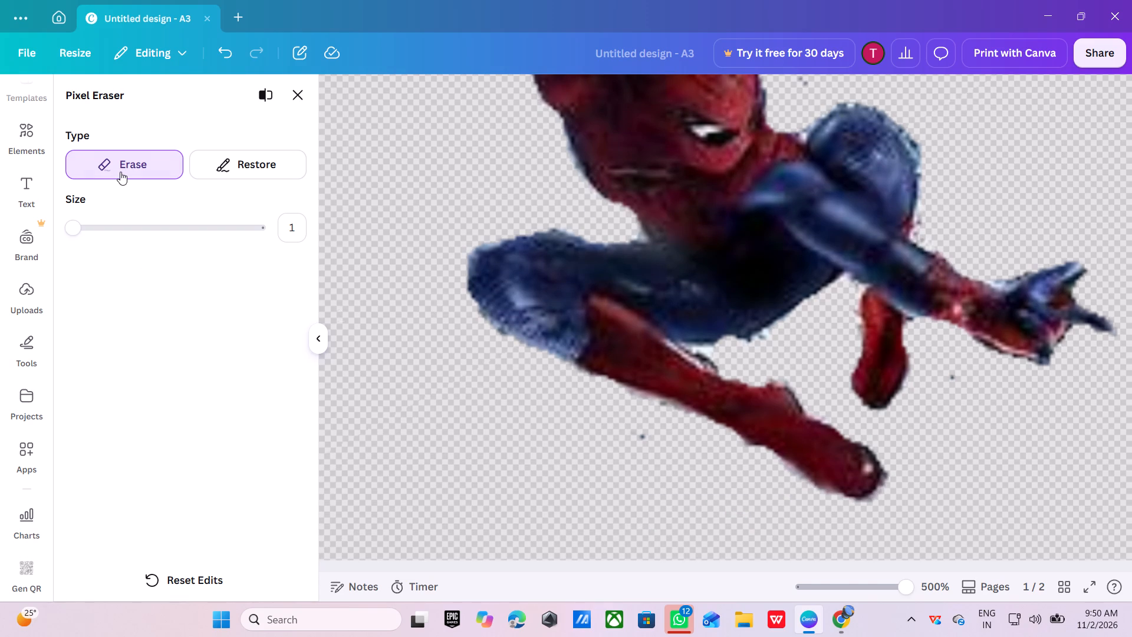
left_click(120, 172)
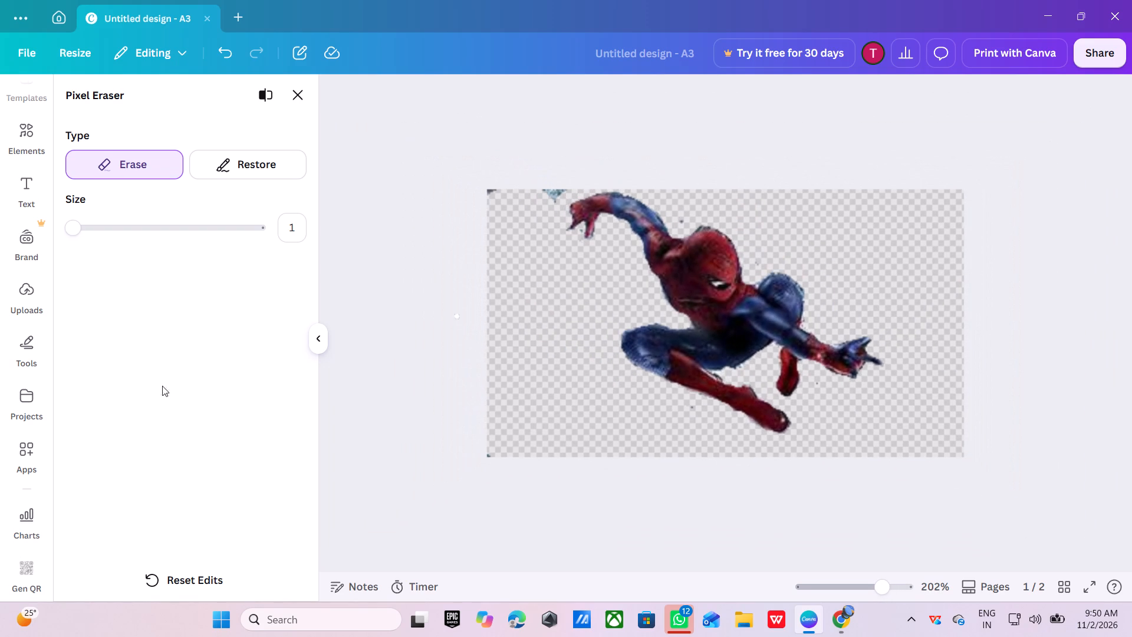
left_click(301, 98)
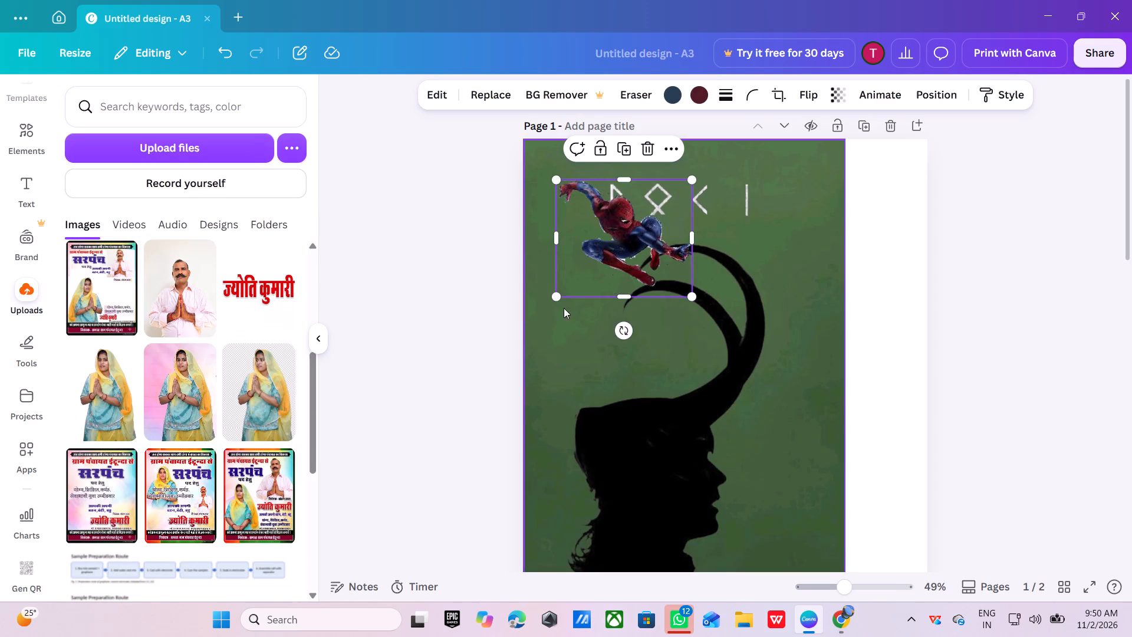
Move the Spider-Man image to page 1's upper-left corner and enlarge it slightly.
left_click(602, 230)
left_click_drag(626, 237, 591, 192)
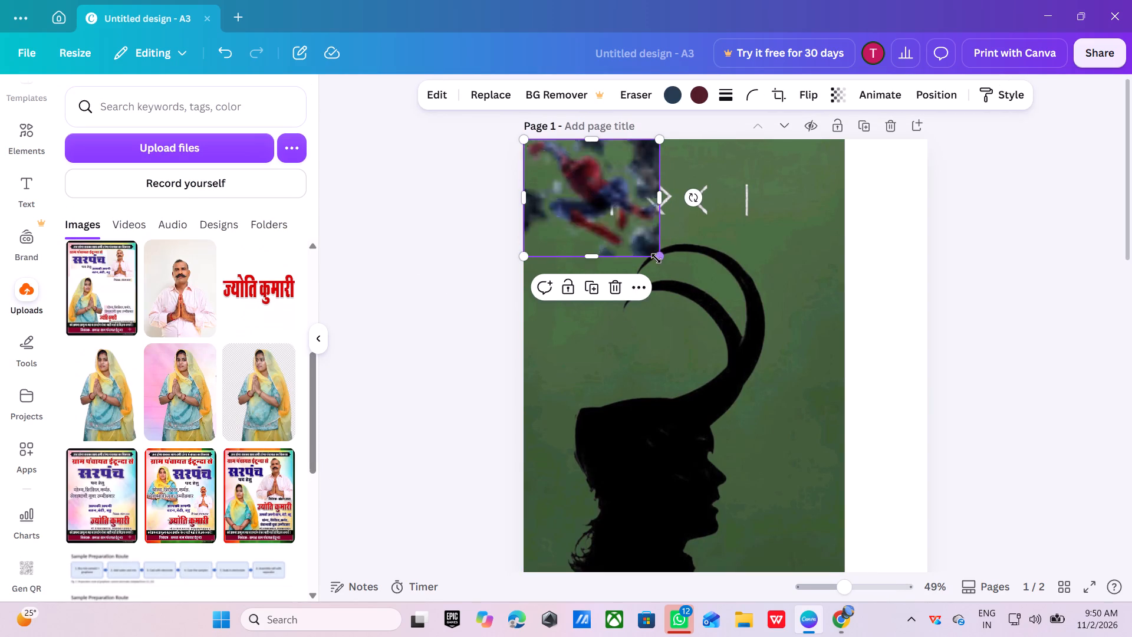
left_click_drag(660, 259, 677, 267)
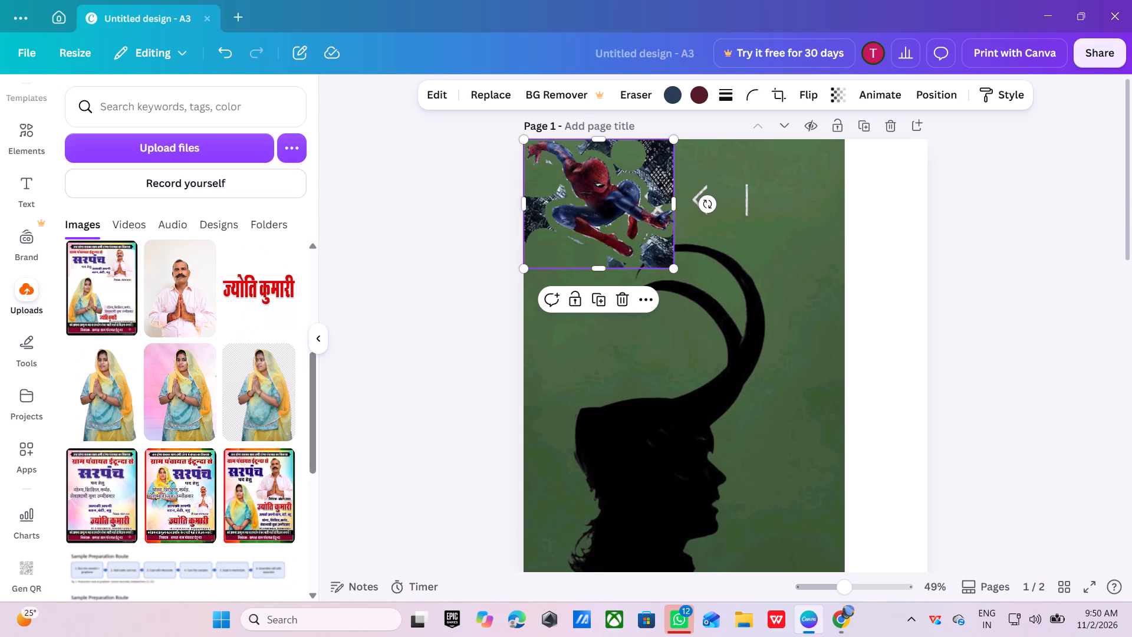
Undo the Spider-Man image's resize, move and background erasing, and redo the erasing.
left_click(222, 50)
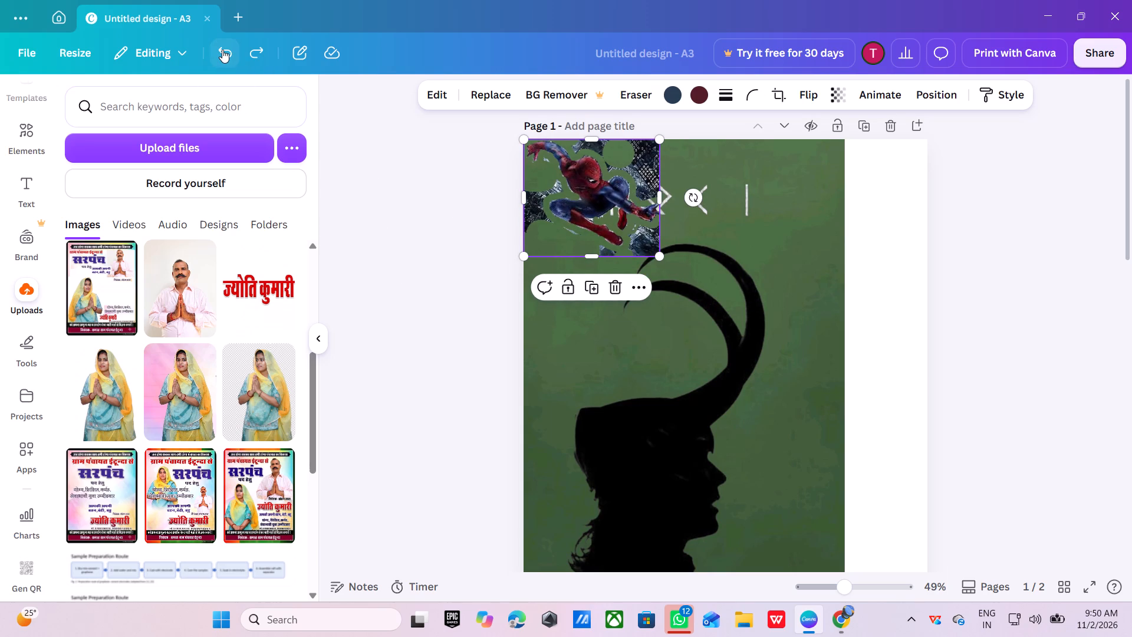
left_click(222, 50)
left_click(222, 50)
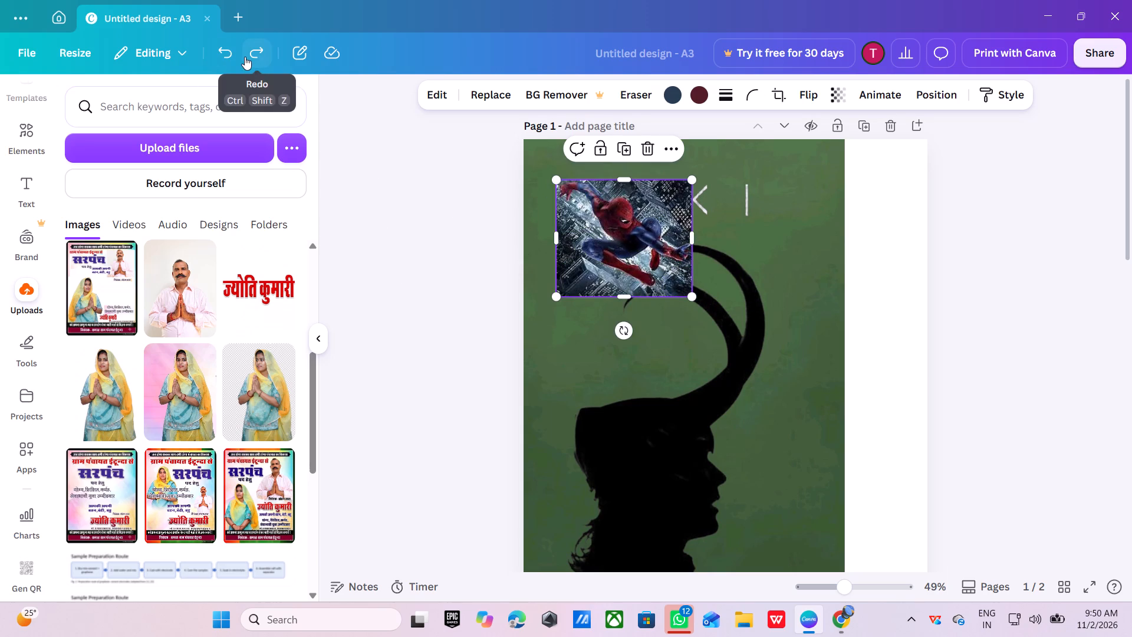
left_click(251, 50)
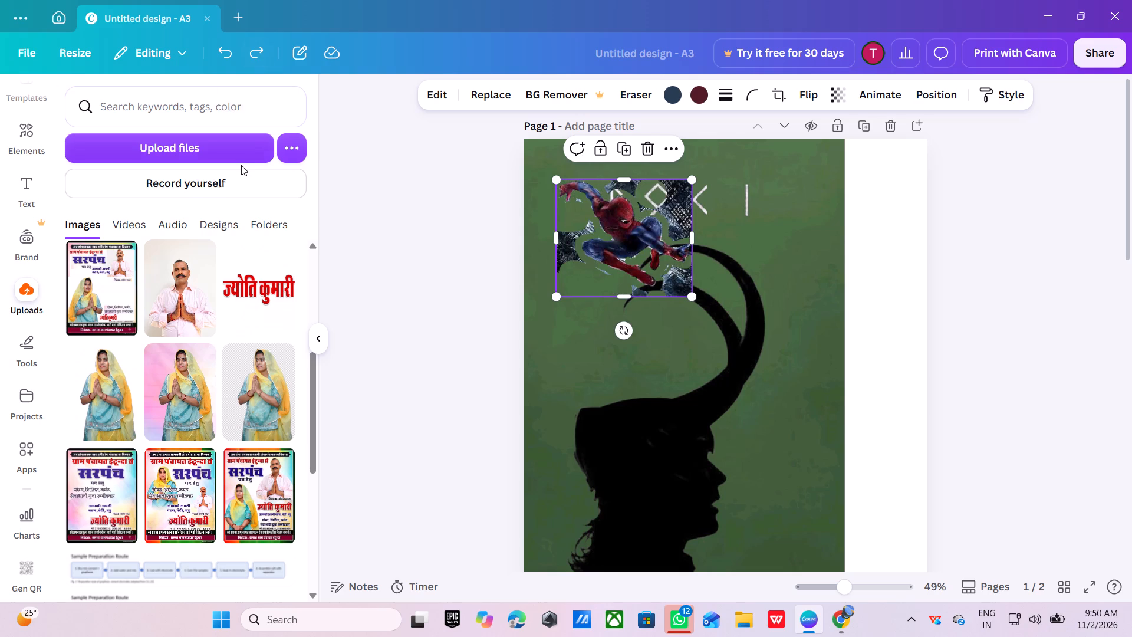
Move the Spider-Man image down page 1, below the LOKI title and just above the silhouette's head.
left_click(578, 249)
left_click_drag(610, 232, 611, 336)
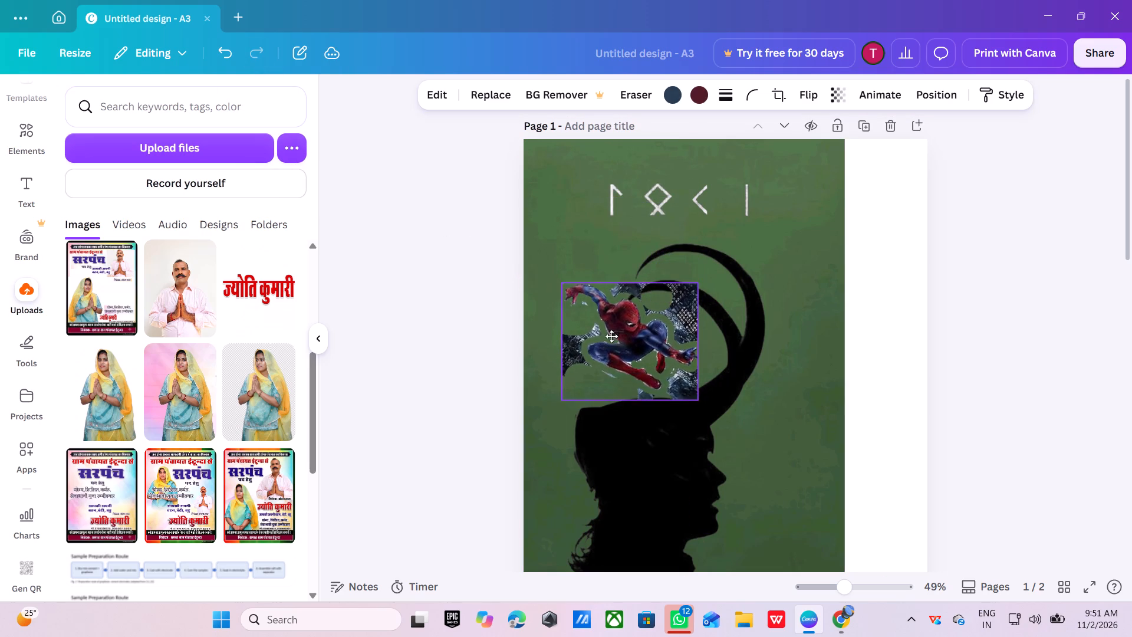
Shift the Spider-Man image slightly toward page 1's left edge and brush its empty upper-right background with the Pixel Eraser at size 20.
left_click_drag(611, 336, 597, 336)
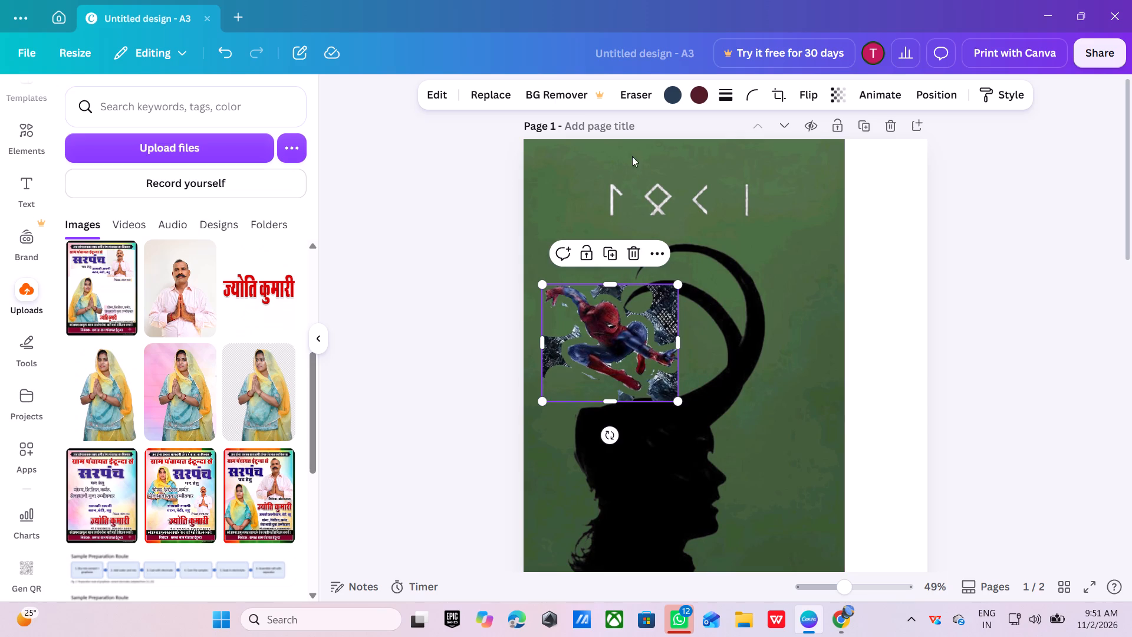
left_click(633, 91)
left_click(620, 170)
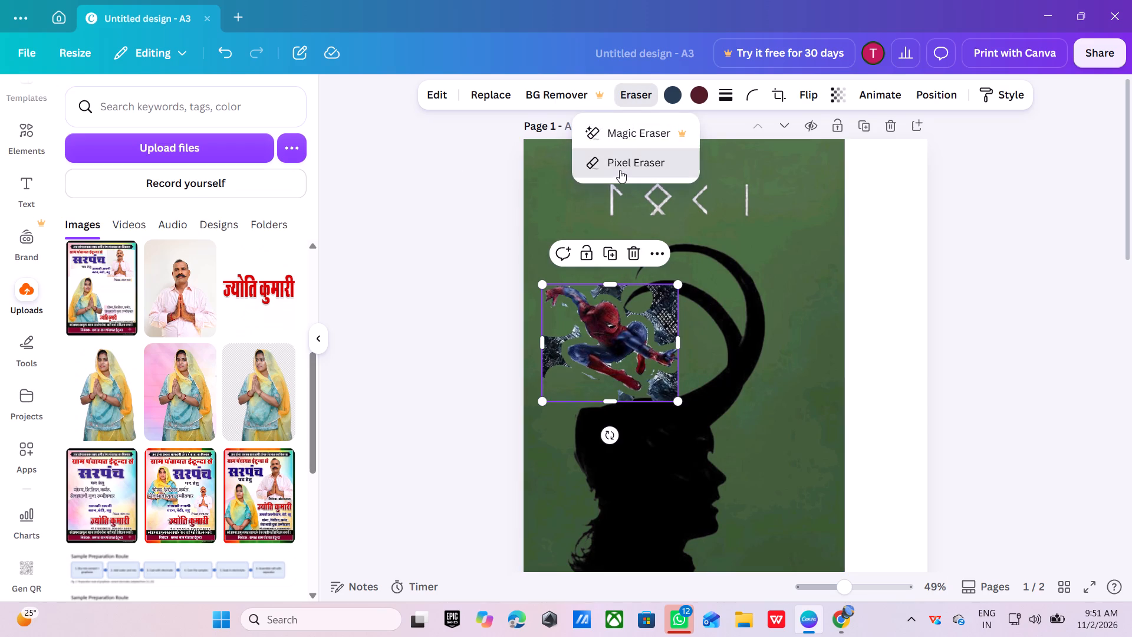
left_click_drag(1061, 182, 1075, 167)
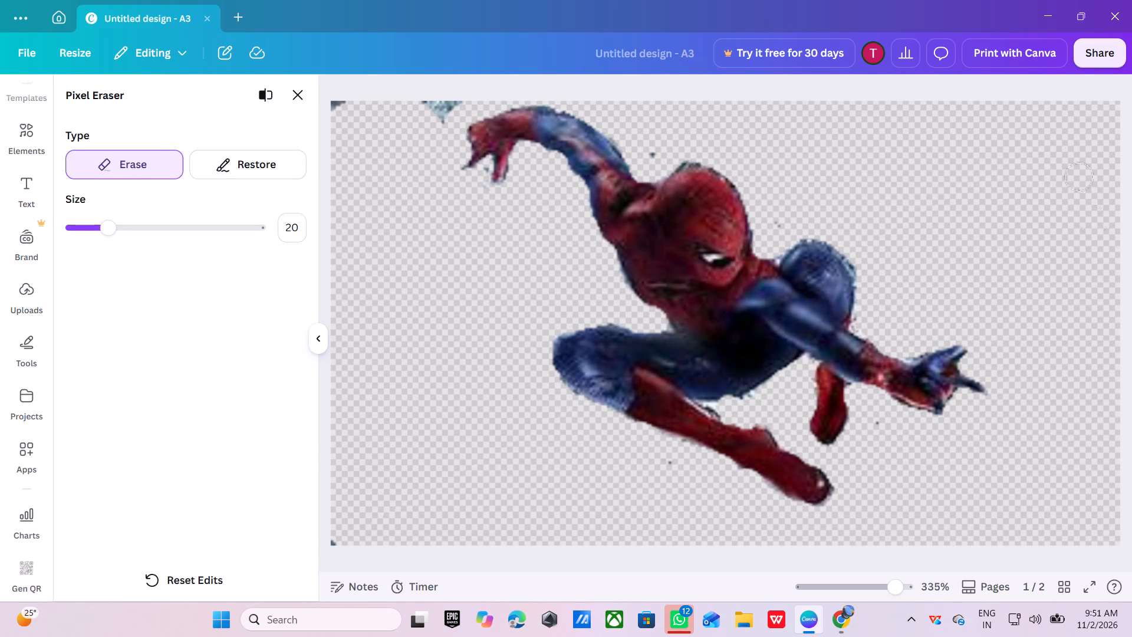
left_click_drag(1075, 167, 1042, 206)
left_click_drag(1042, 206, 970, 154)
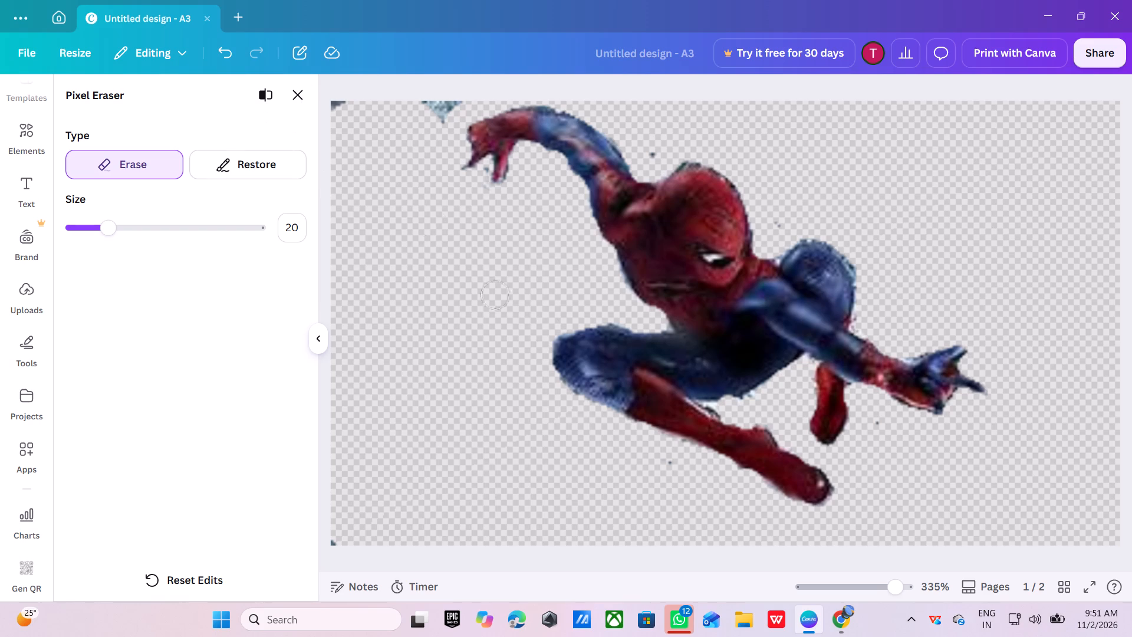
scroll(572, 344, "down", 3)
left_click(297, 94)
Move the cut-out Spider-Man image into page 1's upper-left corner, over the start of the LOKI title.
left_click_drag(597, 330, 593, 304)
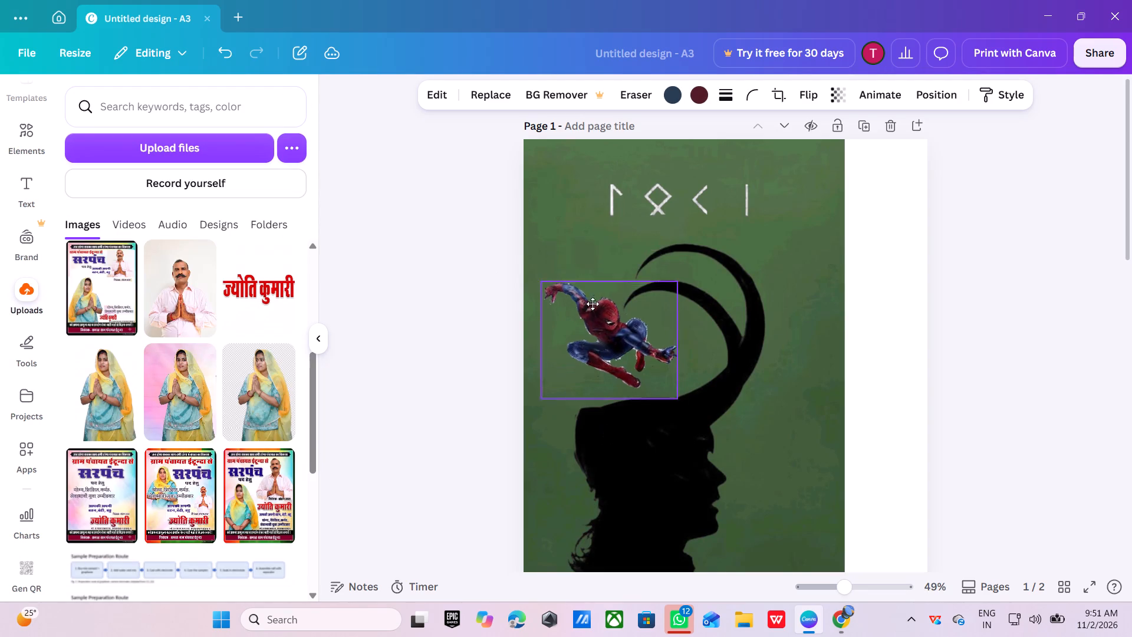
left_click_drag(593, 304, 575, 189)
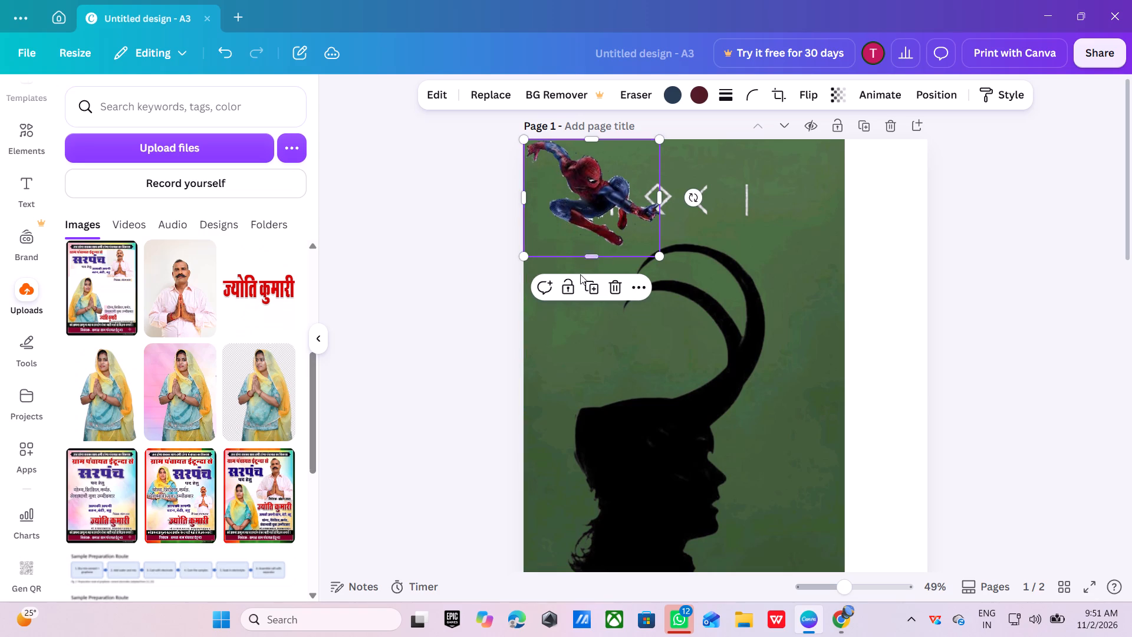
left_click(585, 321)
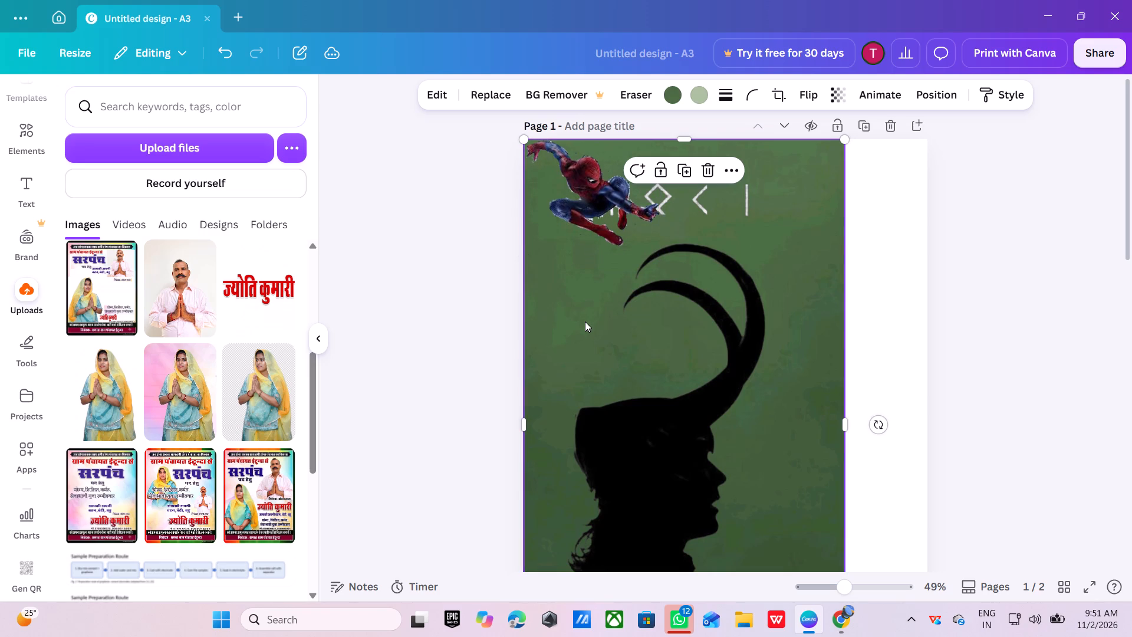
Look over page 2's Spider-Man images and browse the uploaded images for another picture to use.
scroll(585, 321, "down", 8)
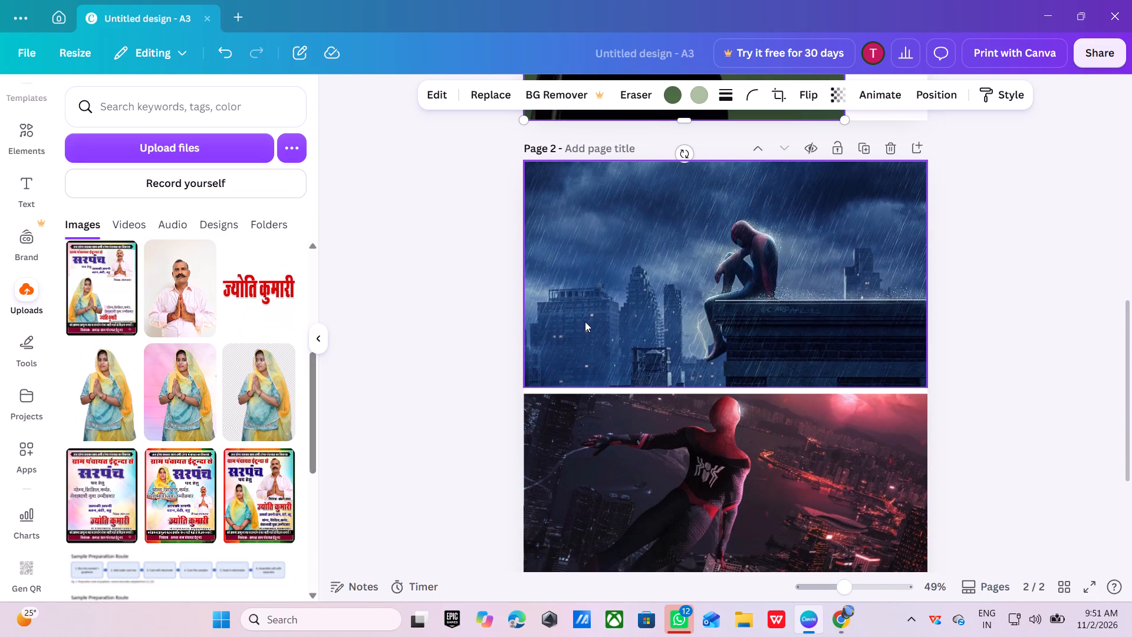
scroll(585, 321, "down", 7)
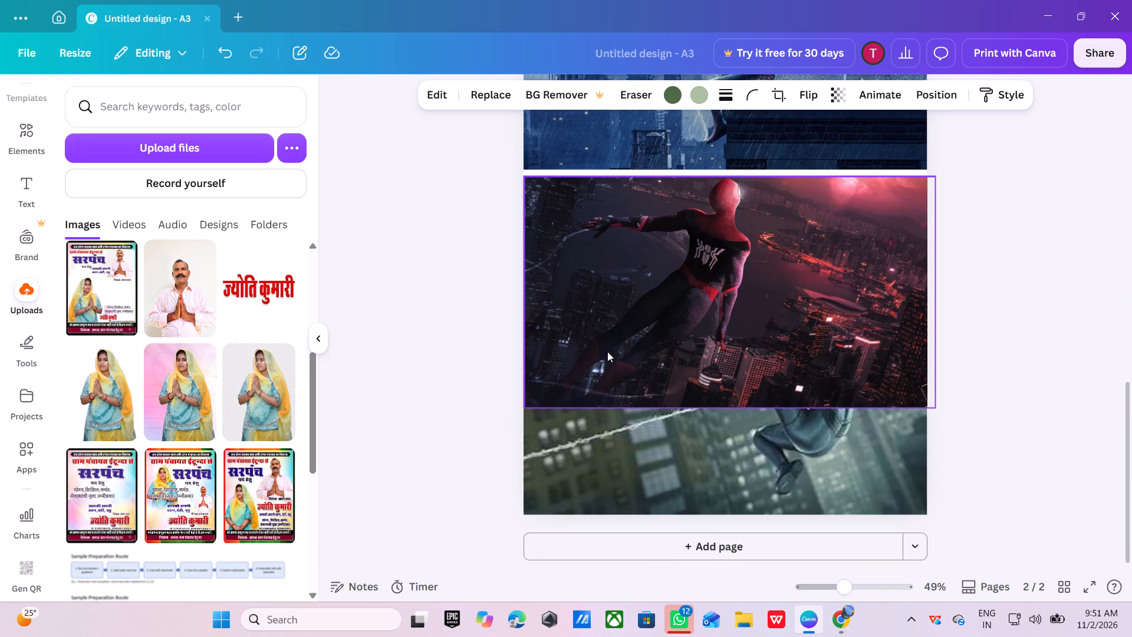
scroll(62, 428, "down", 8)
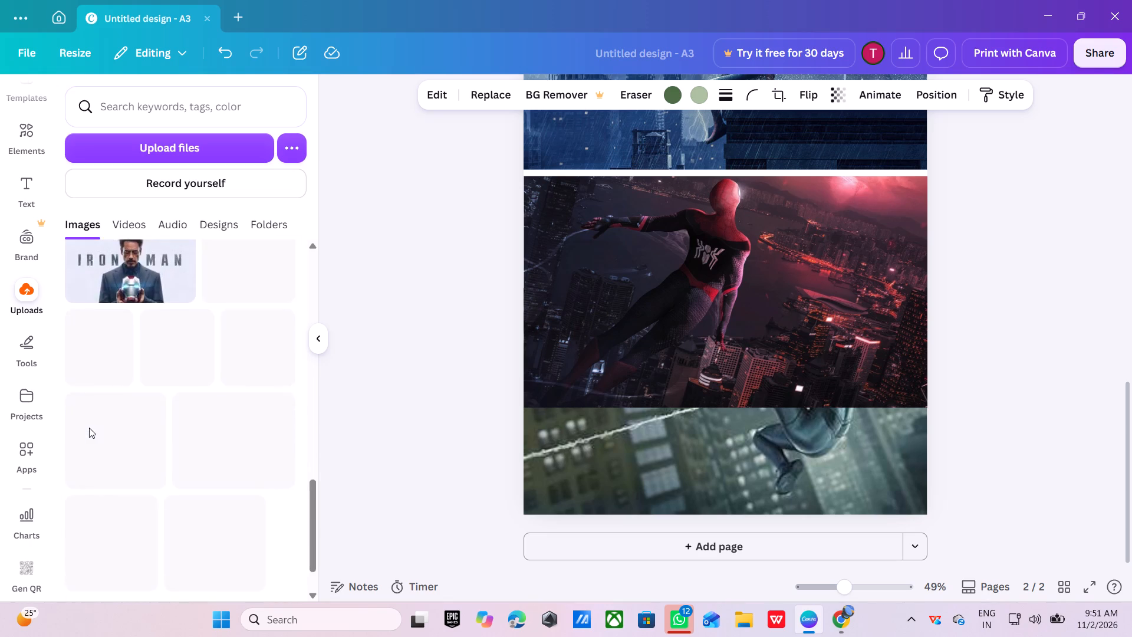
scroll(116, 417, "up", 3)
scroll(116, 417, "down", 2)
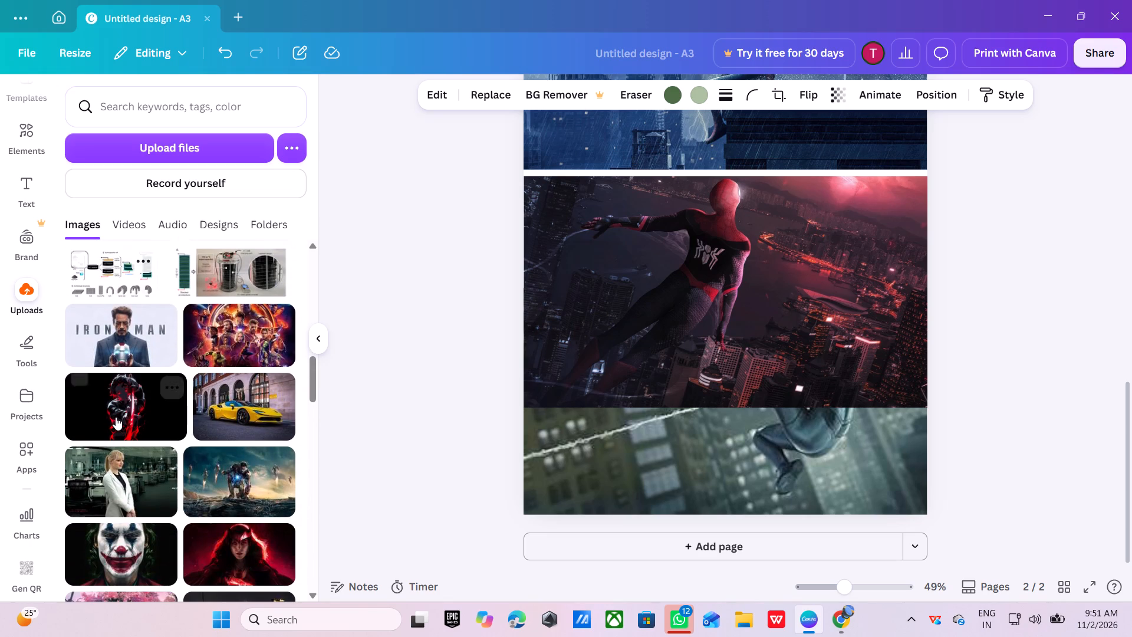
scroll(150, 444, "down", 1)
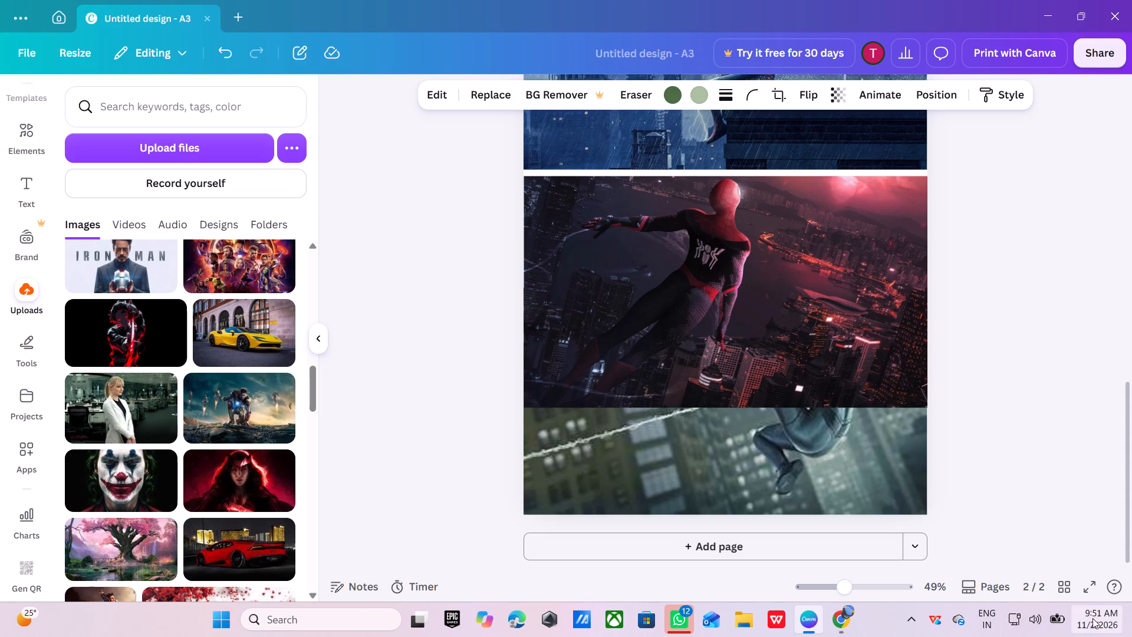
Toggle the computer's mobile hotspot in the system quick settings and return to the design.
left_click_drag(1033, 633, 1028, 632)
left_click(1020, 623)
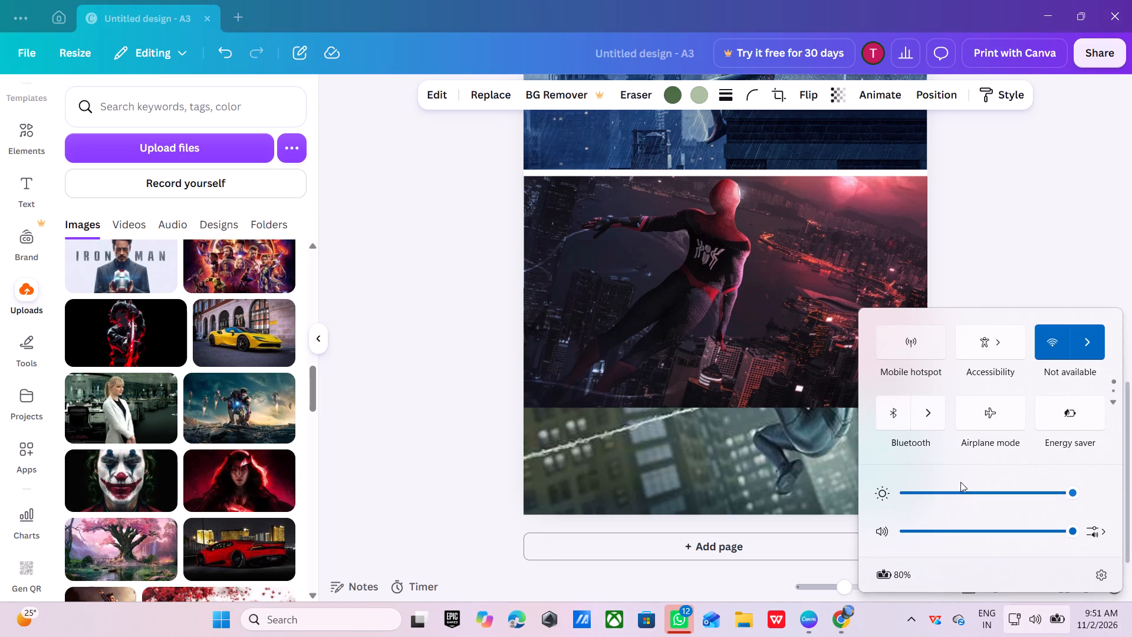
left_click(897, 355)
left_click(431, 336)
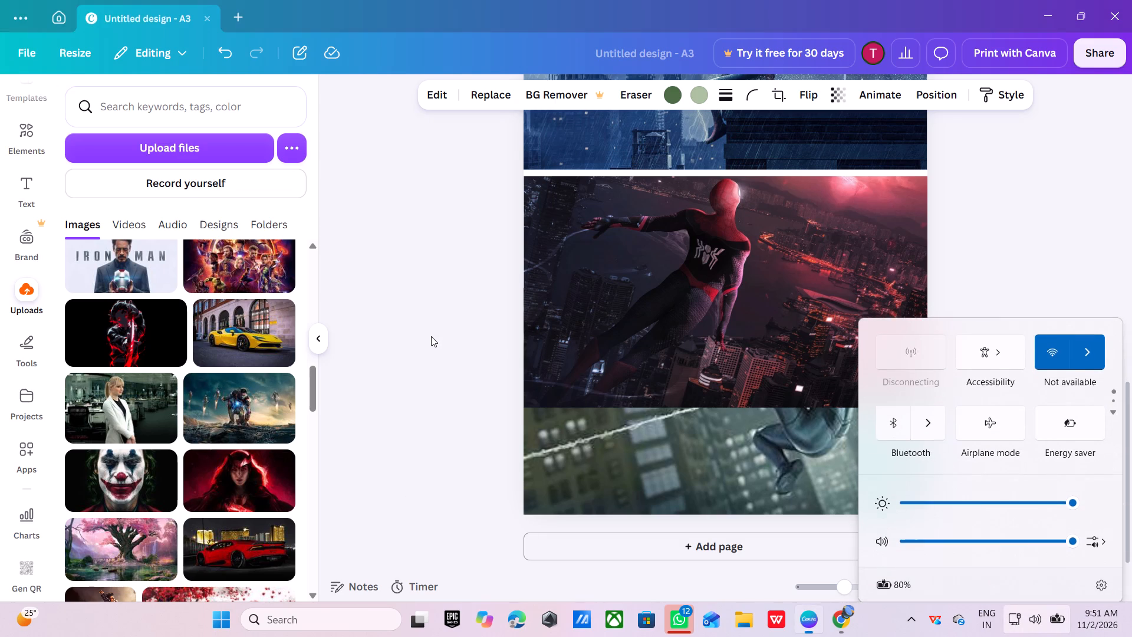
Add the uploaded image of the yellow car with glowing rectangular frames to page 2.
scroll(218, 307, "down", 2)
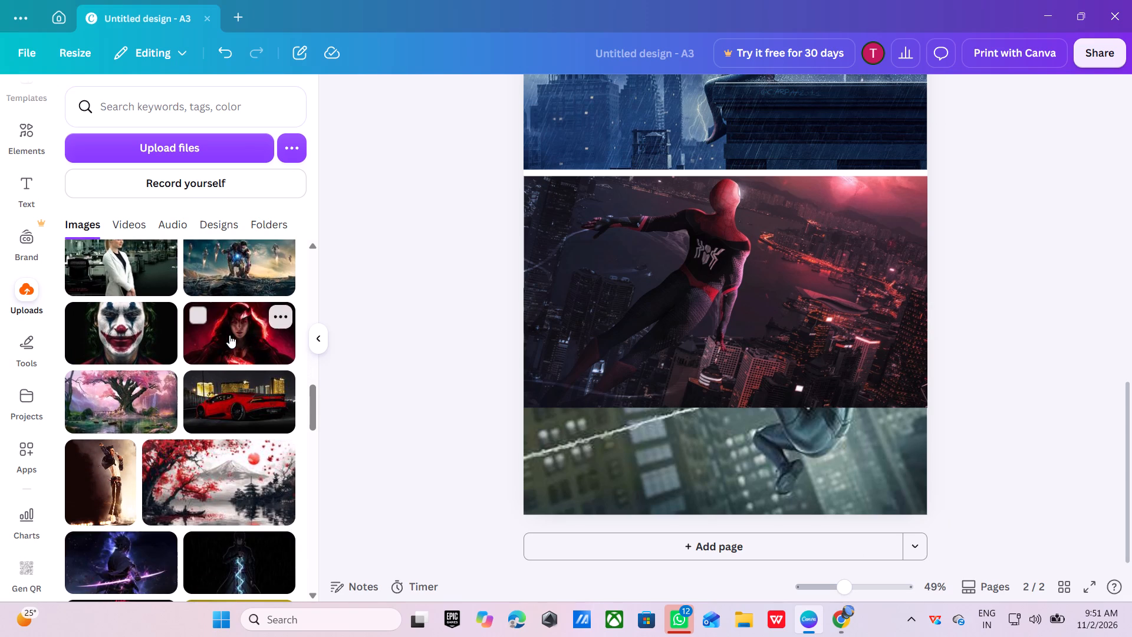
scroll(229, 335, "down", 2)
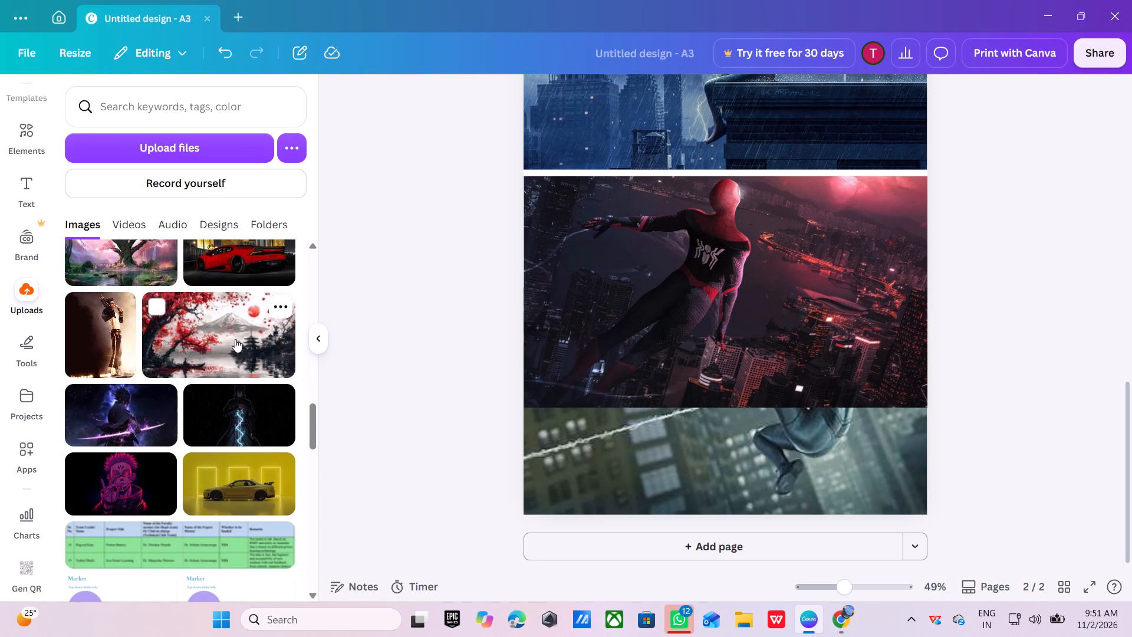
left_click(236, 478)
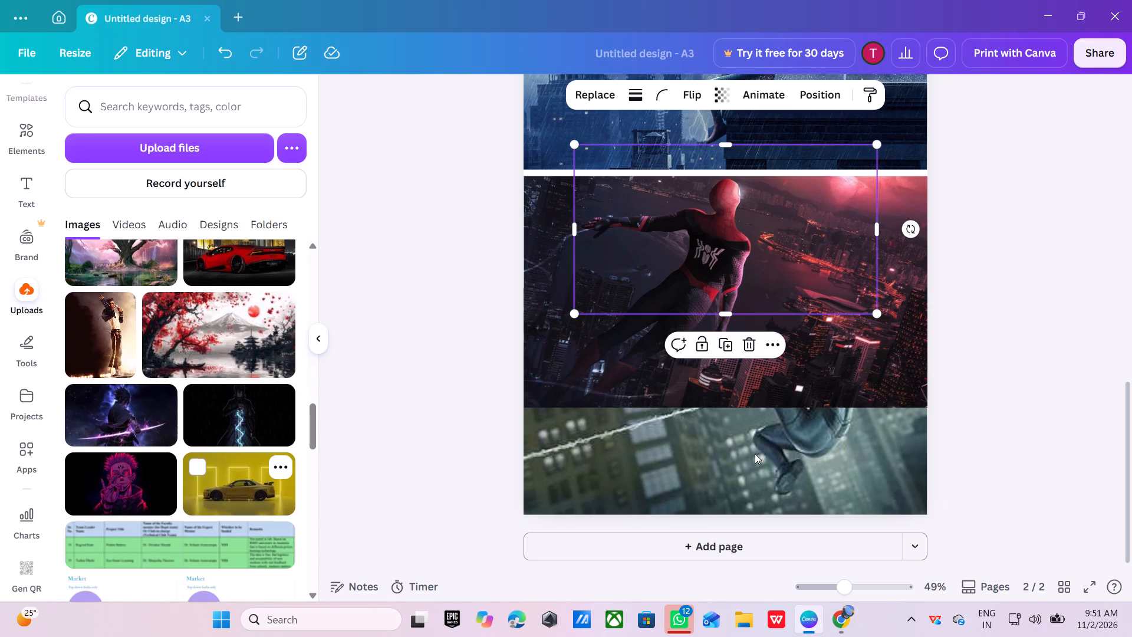
Open the yellow car image in the Pixel Eraser for close-up editing around the roof and windows.
left_click(631, 98)
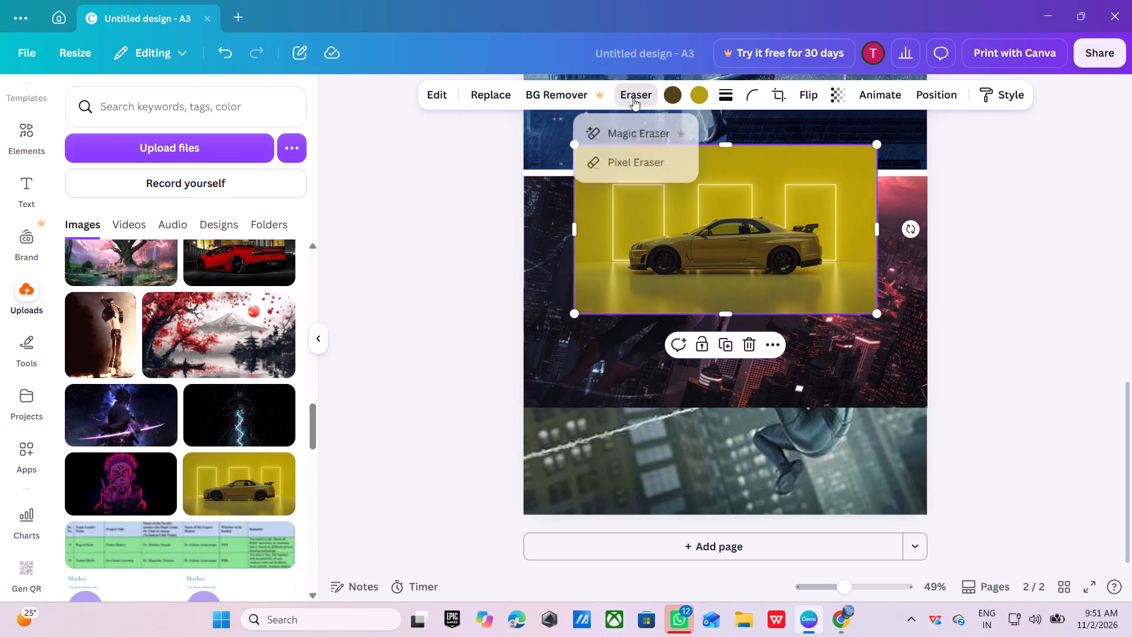
left_click(666, 157)
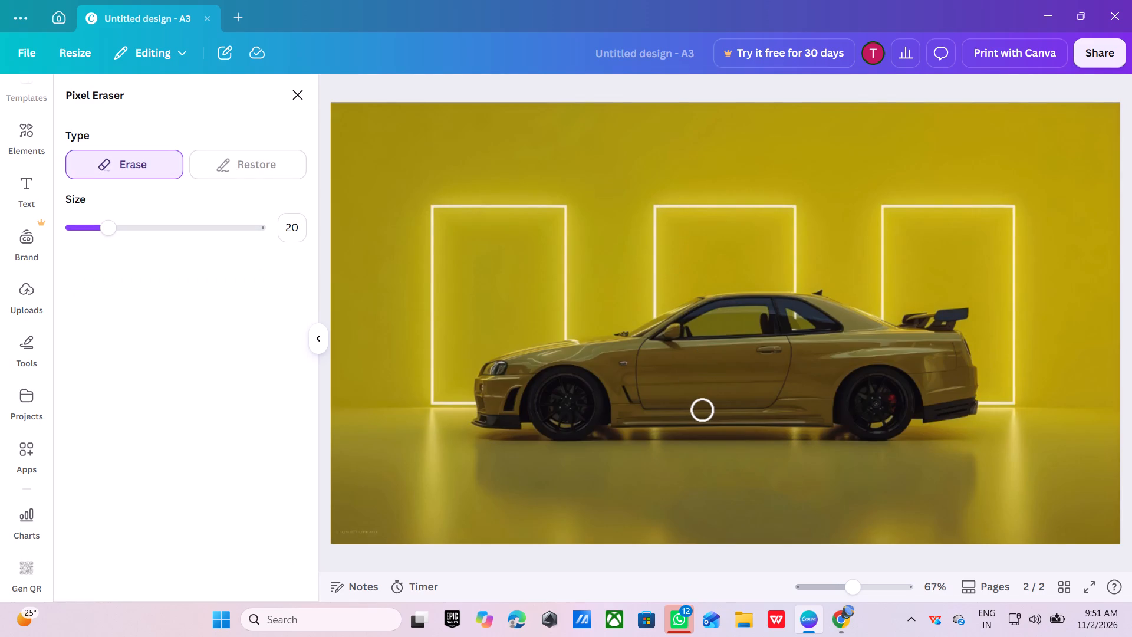
scroll(551, 423, "up", 1)
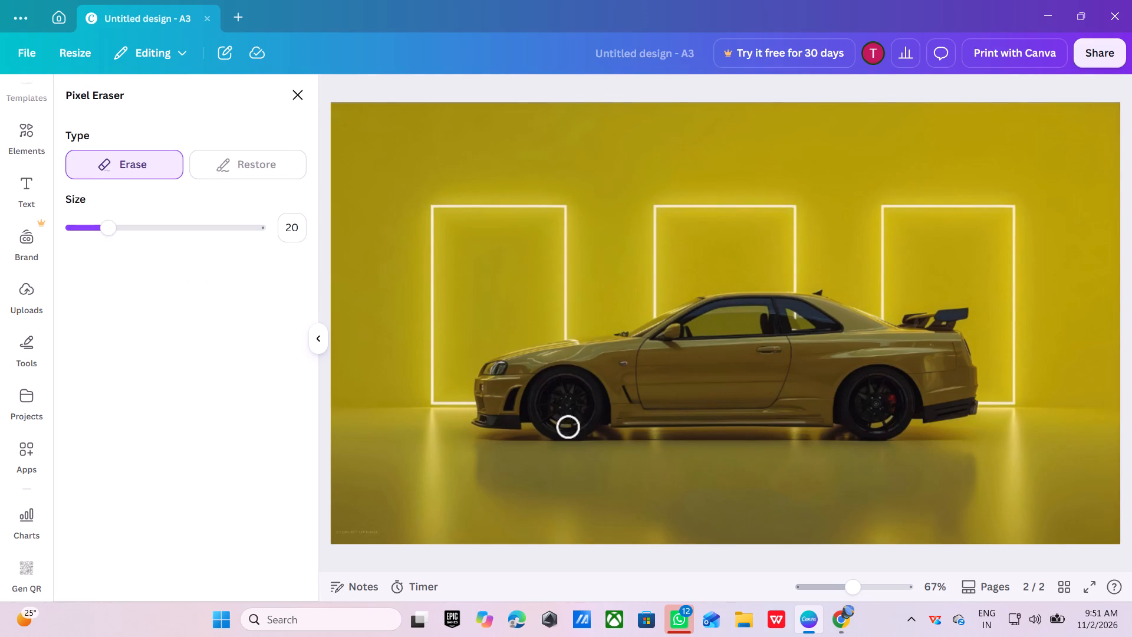
left_click(888, 584)
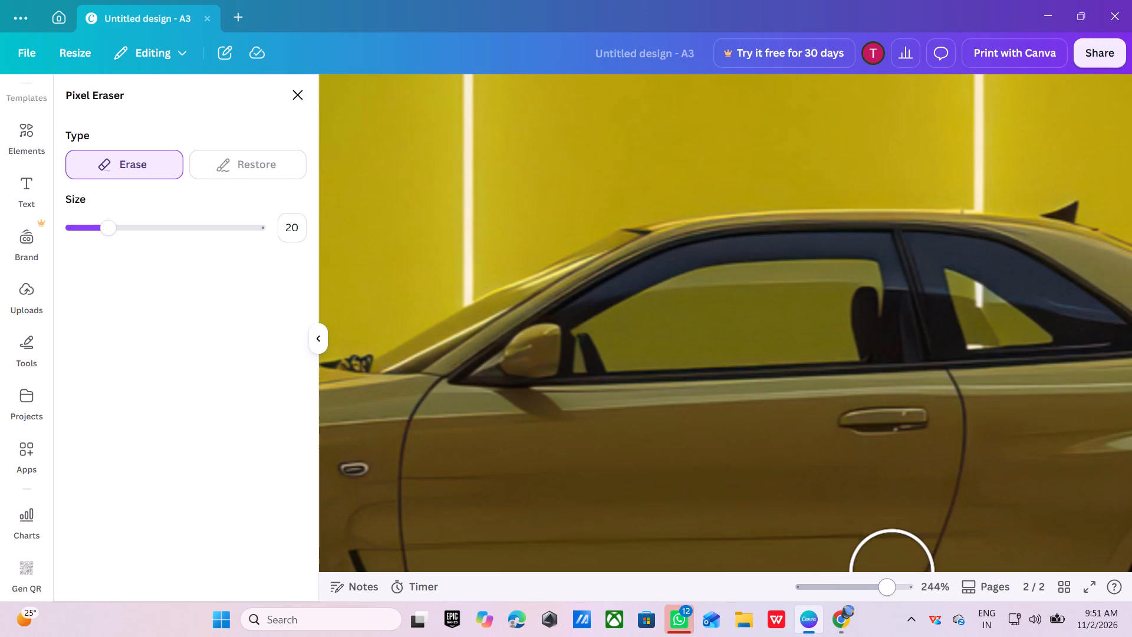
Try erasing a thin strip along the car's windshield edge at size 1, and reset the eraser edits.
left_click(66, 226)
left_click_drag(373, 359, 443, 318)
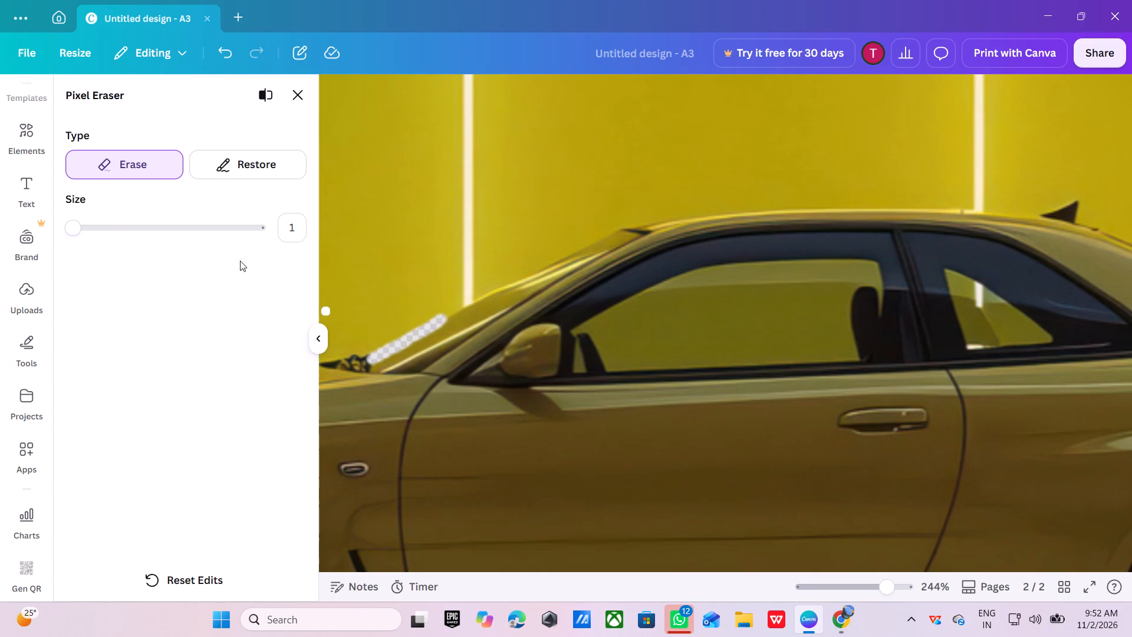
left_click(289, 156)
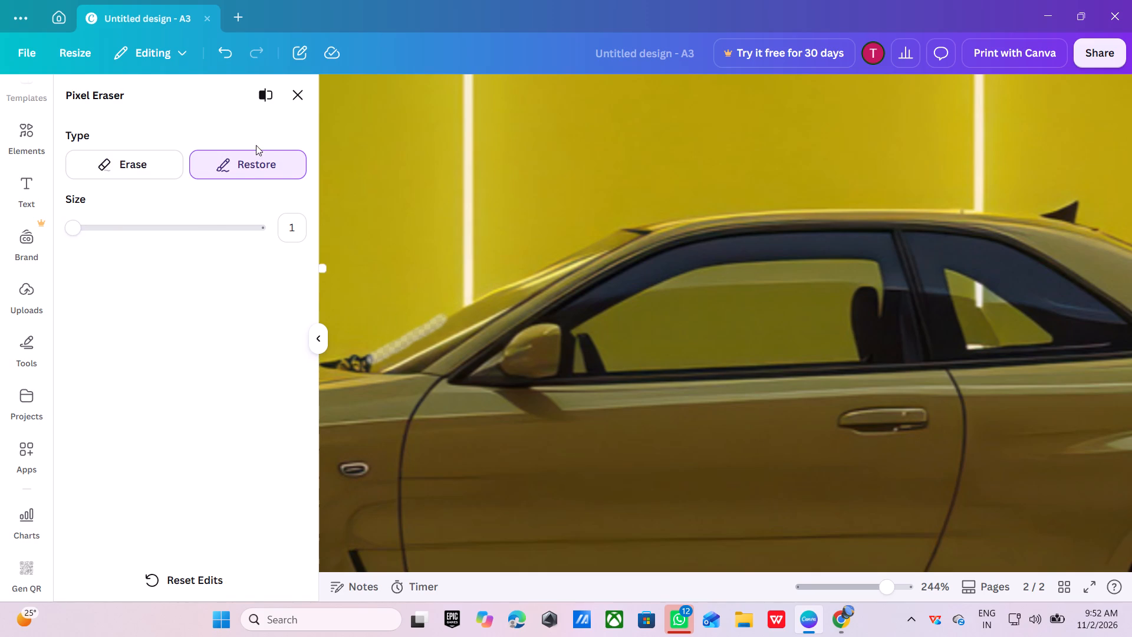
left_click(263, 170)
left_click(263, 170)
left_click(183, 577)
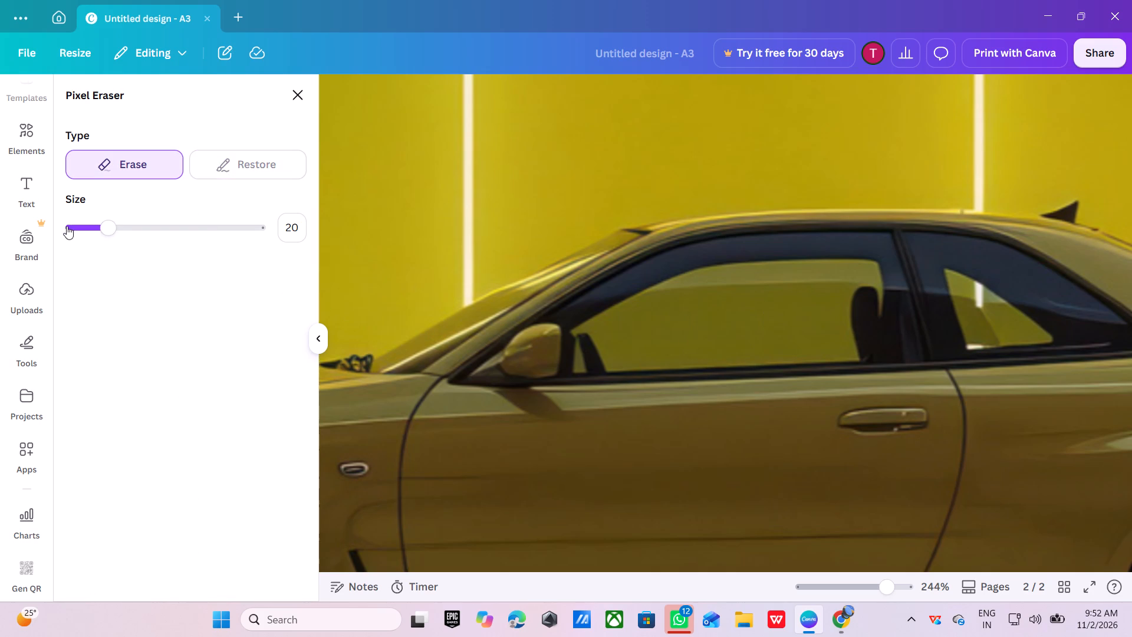
Set the eraser size to 1 and try erasing the yellow background along and above the car's windshield.
left_click(67, 228)
left_click_drag(377, 352, 388, 347)
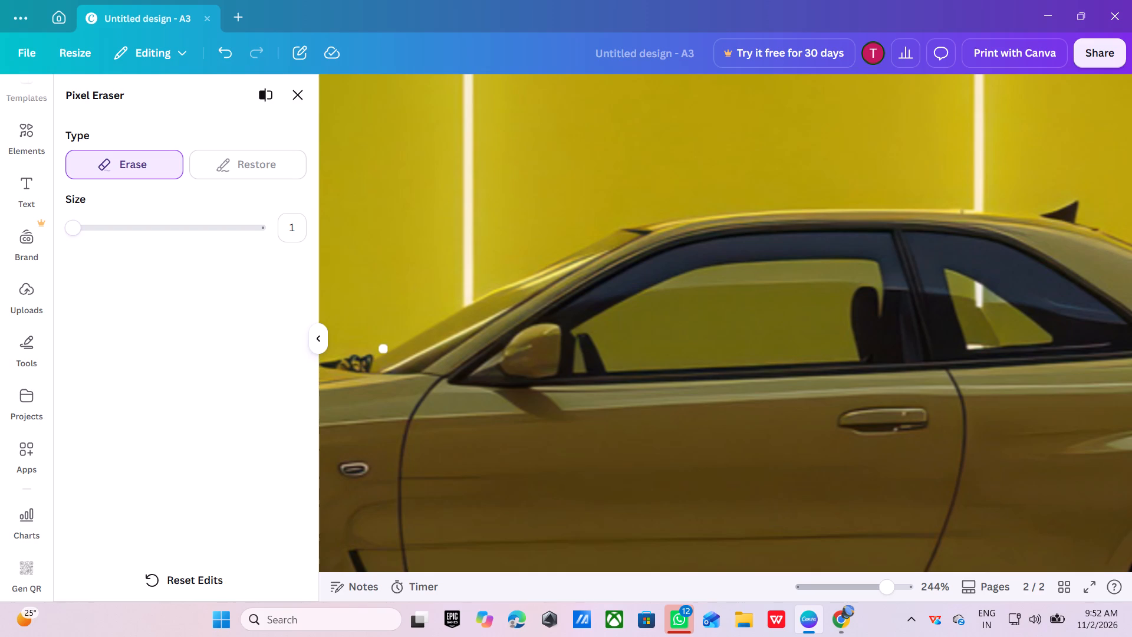
left_click_drag(383, 349, 404, 341)
left_click(157, 170)
left_click_drag(374, 337, 479, 248)
left_click_drag(479, 248, 483, 246)
double_click(453, 252)
left_click(423, 242)
left_click(422, 226)
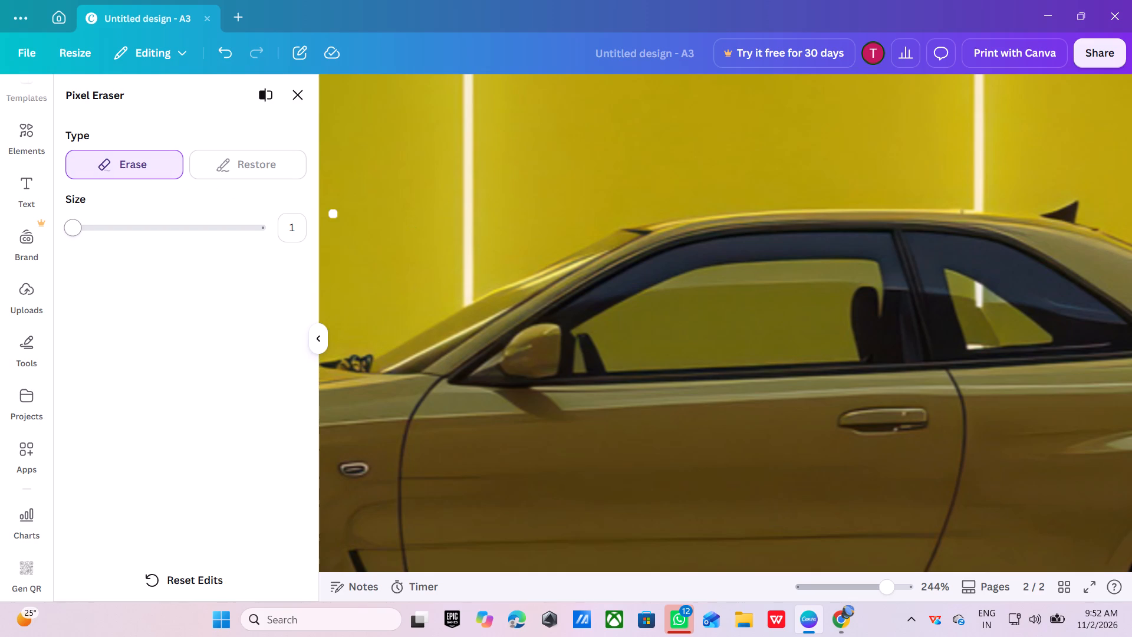
left_click(75, 230)
left_click(471, 227)
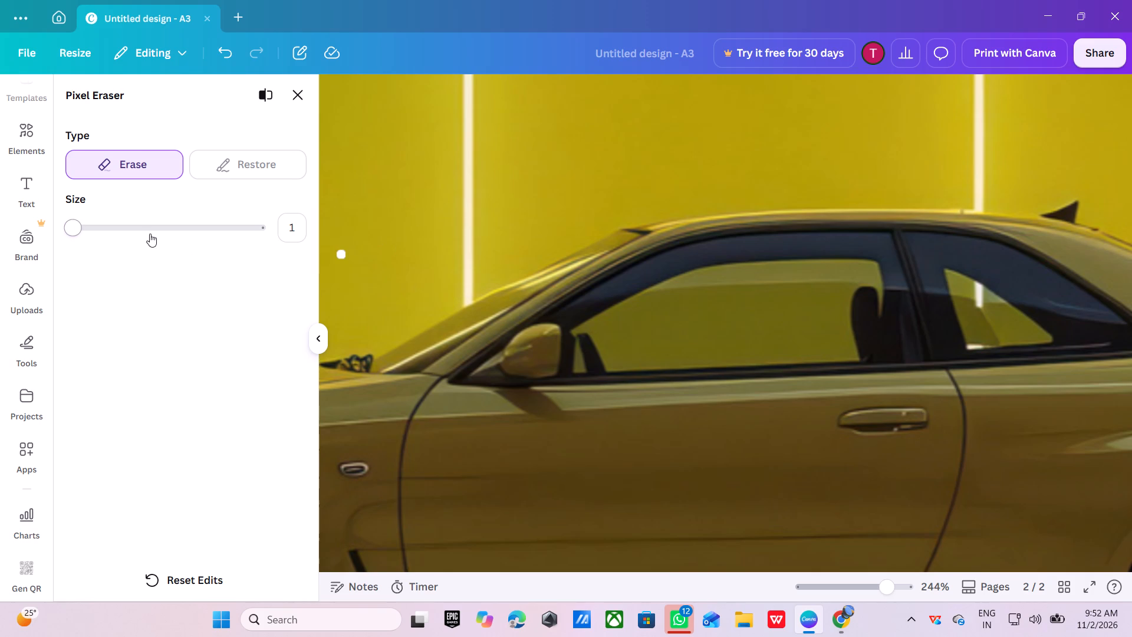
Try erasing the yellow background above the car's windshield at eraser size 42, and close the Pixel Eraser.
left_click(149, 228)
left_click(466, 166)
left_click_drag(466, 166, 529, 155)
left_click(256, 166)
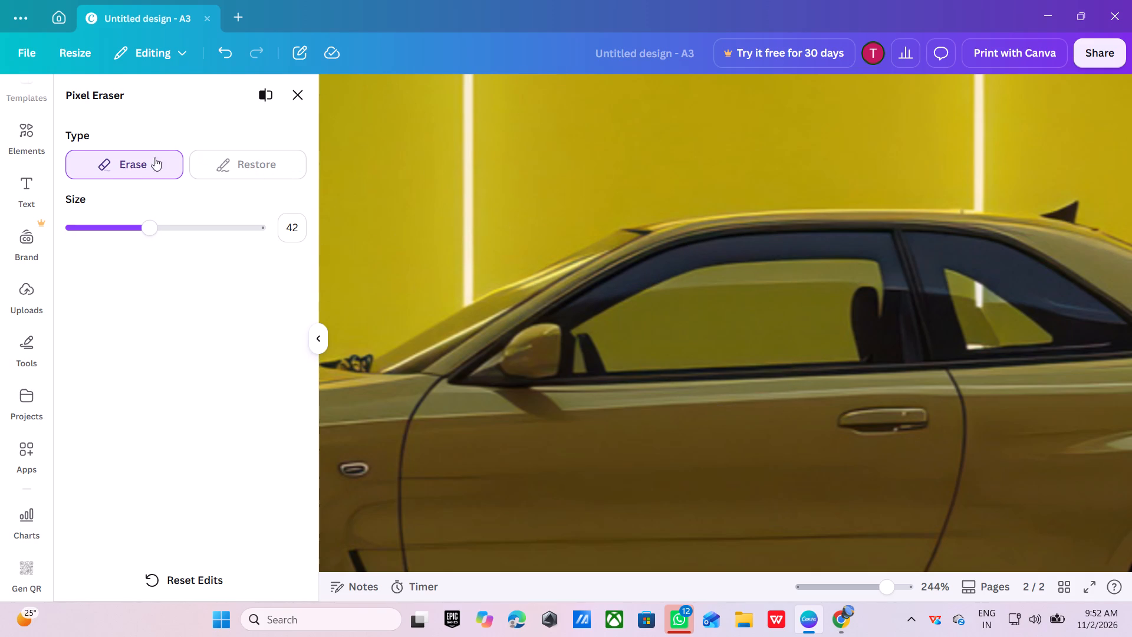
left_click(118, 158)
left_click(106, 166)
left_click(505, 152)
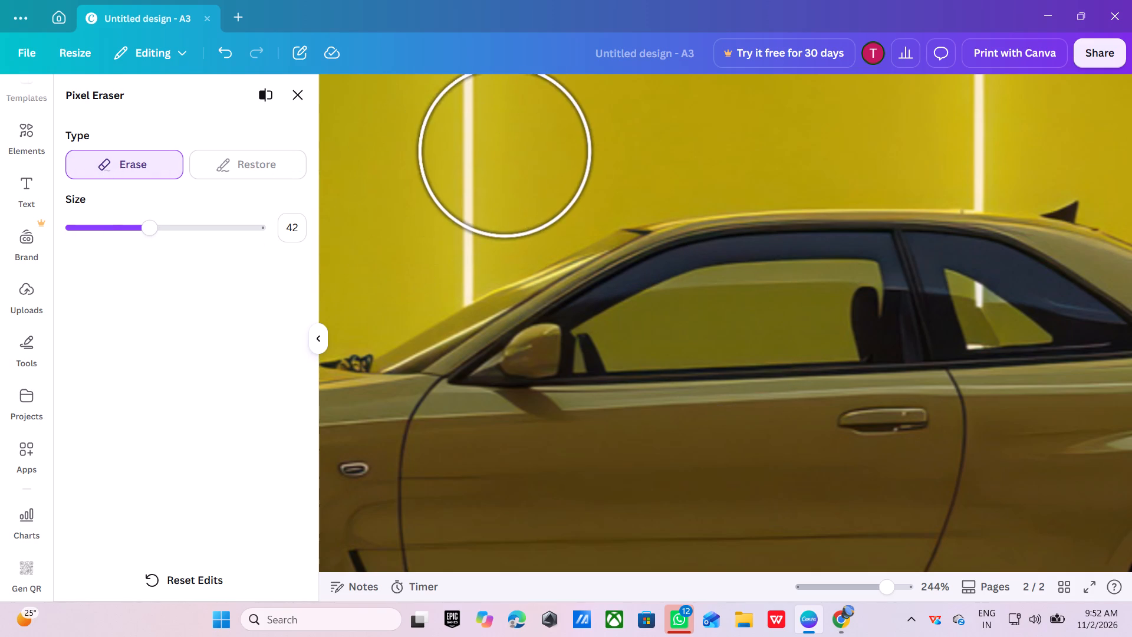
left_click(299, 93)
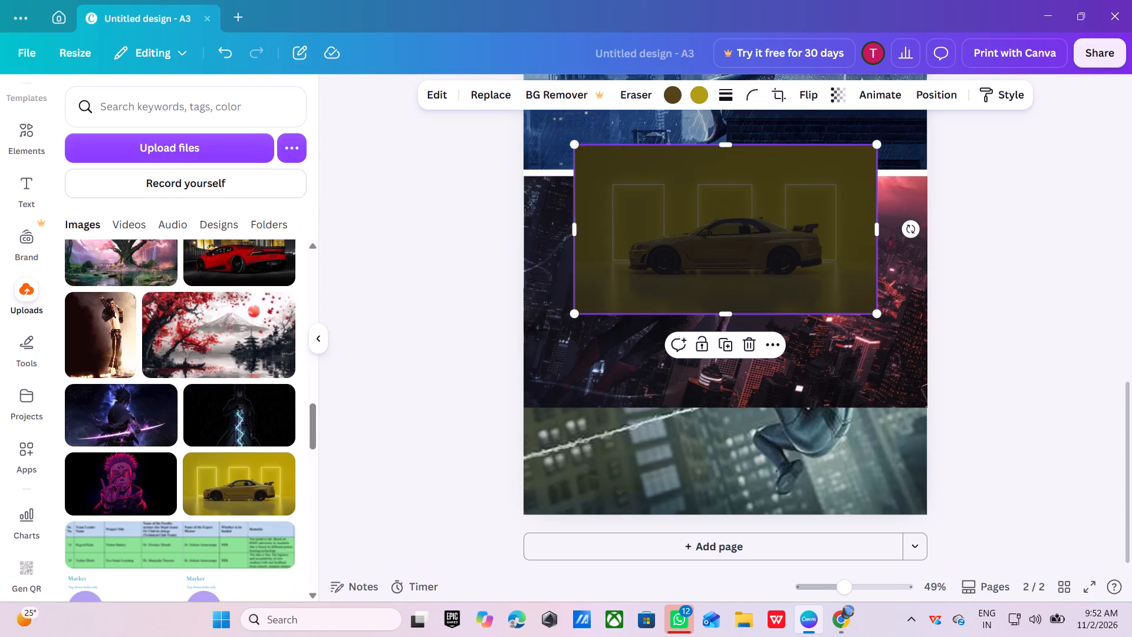
Reopen the yellow car image in the Pixel Eraser at size 1, magnified to 438% around the roof and windshield.
right_click(660, 261)
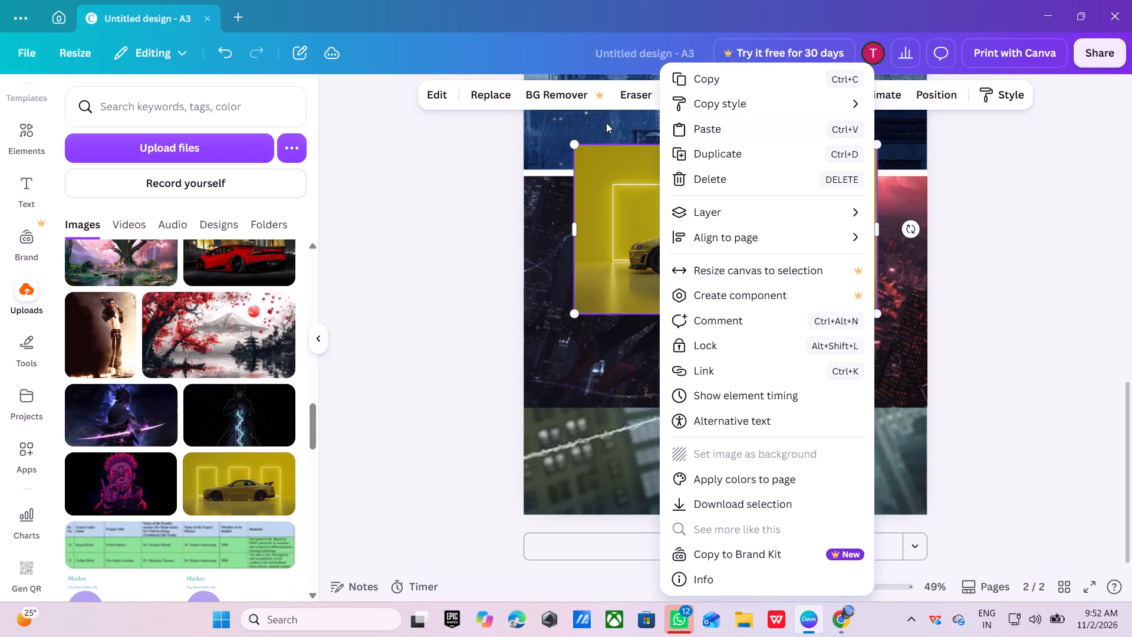
left_click(624, 96)
left_click(624, 96)
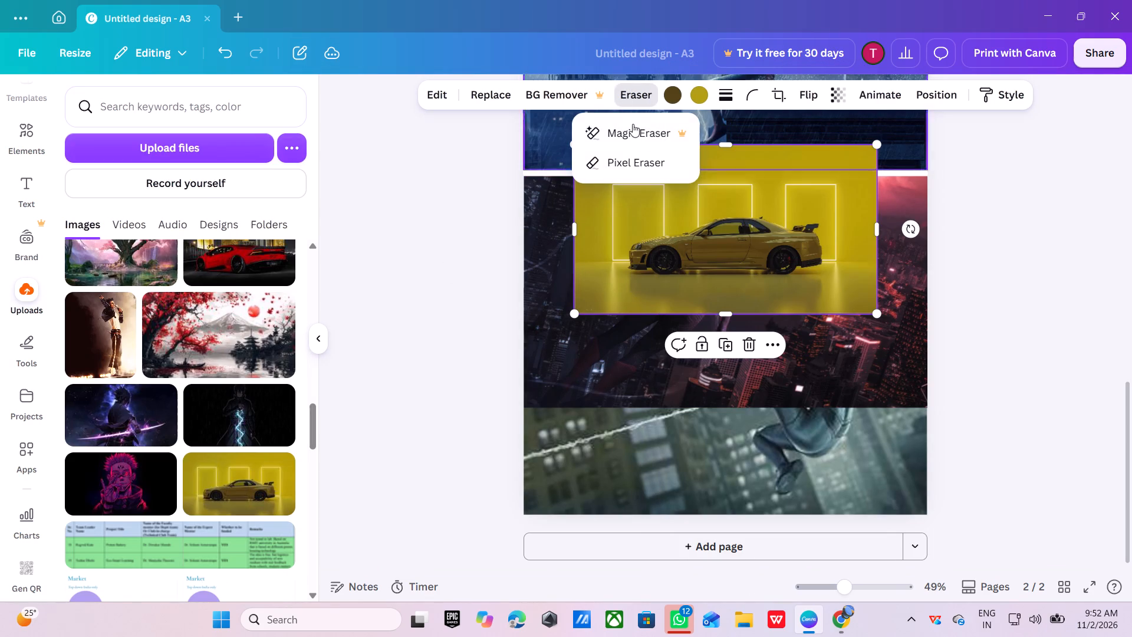
left_click(641, 176)
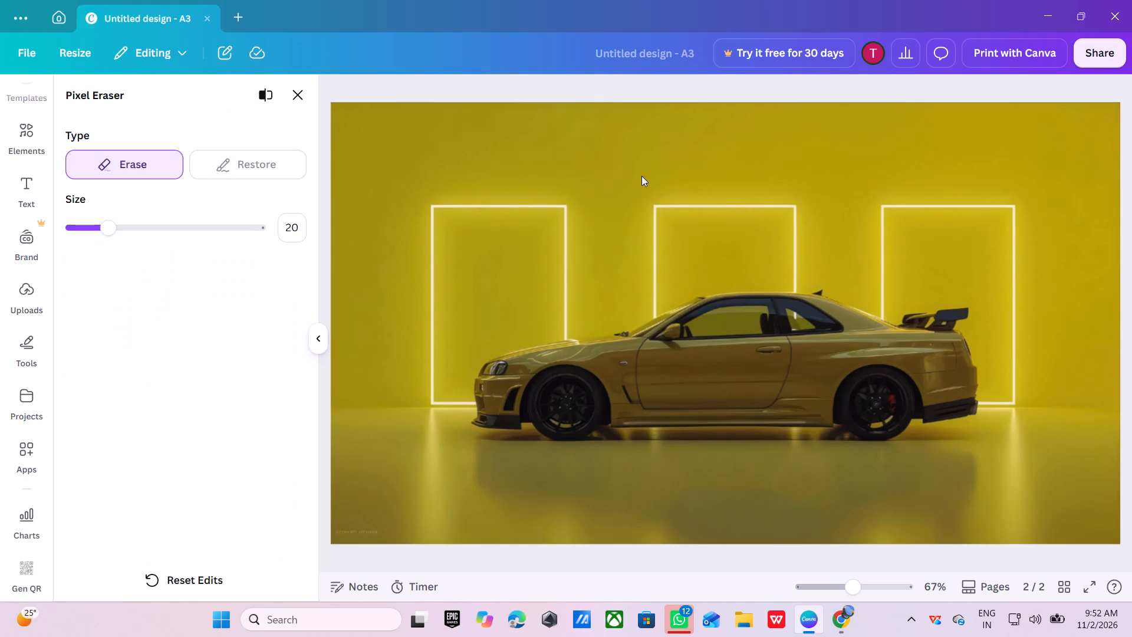
left_click(68, 231)
left_click(871, 589)
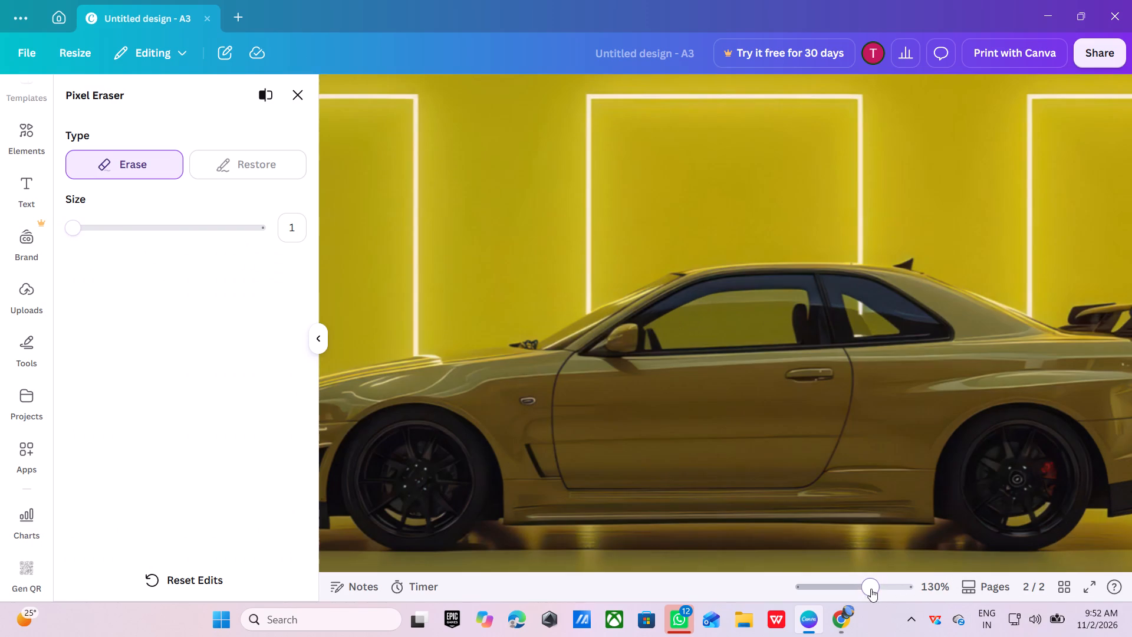
left_click(893, 585)
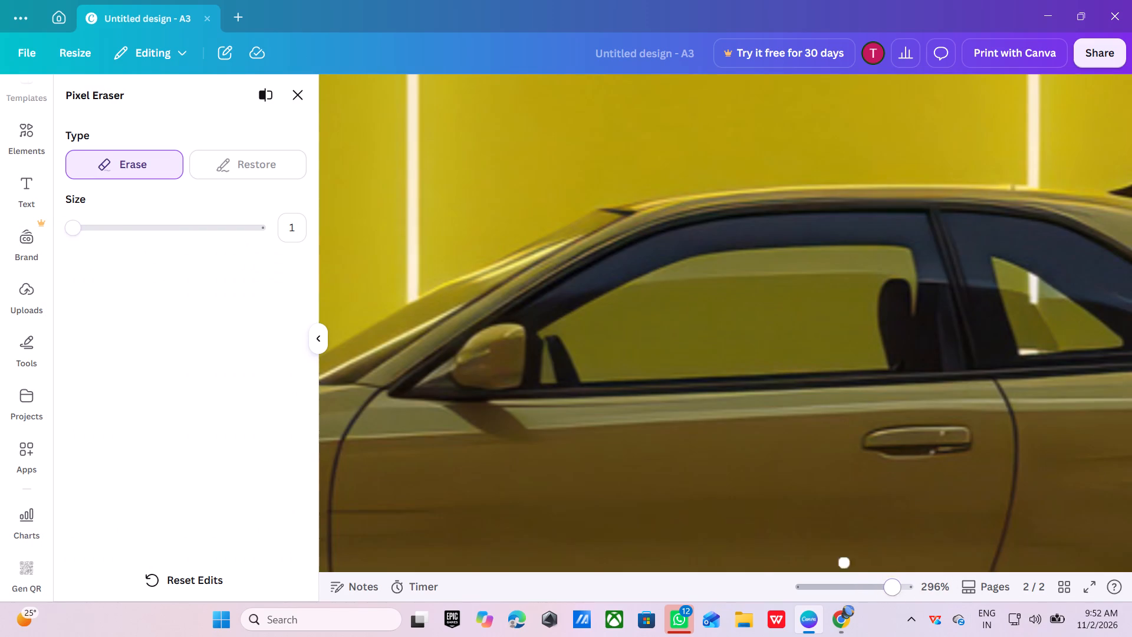
left_click(904, 587)
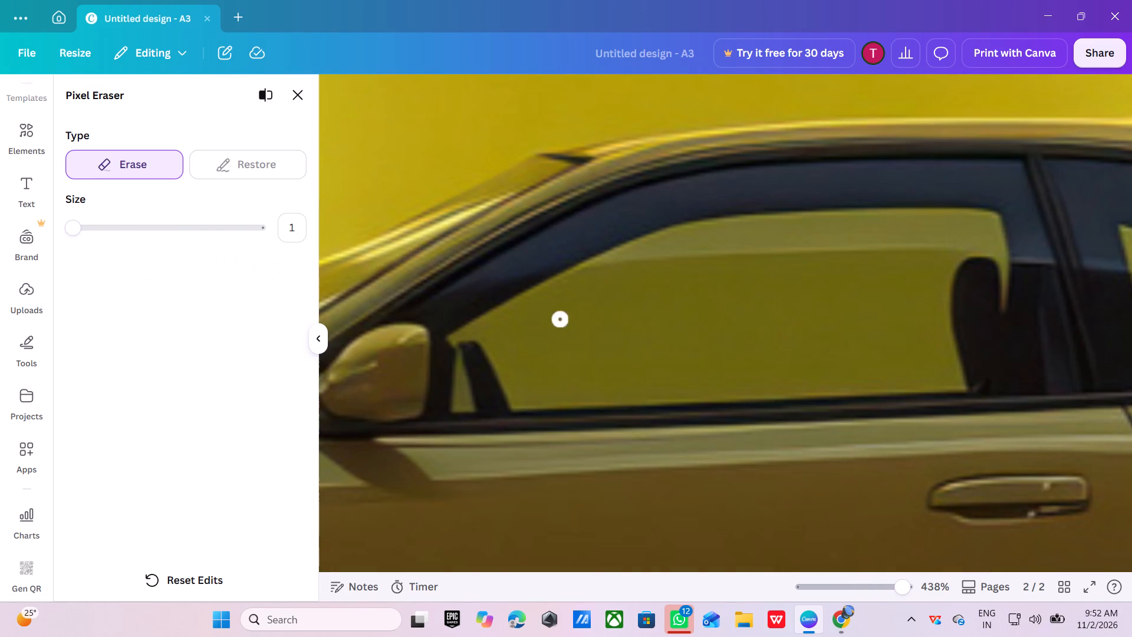
scroll(532, 192, "up", 1)
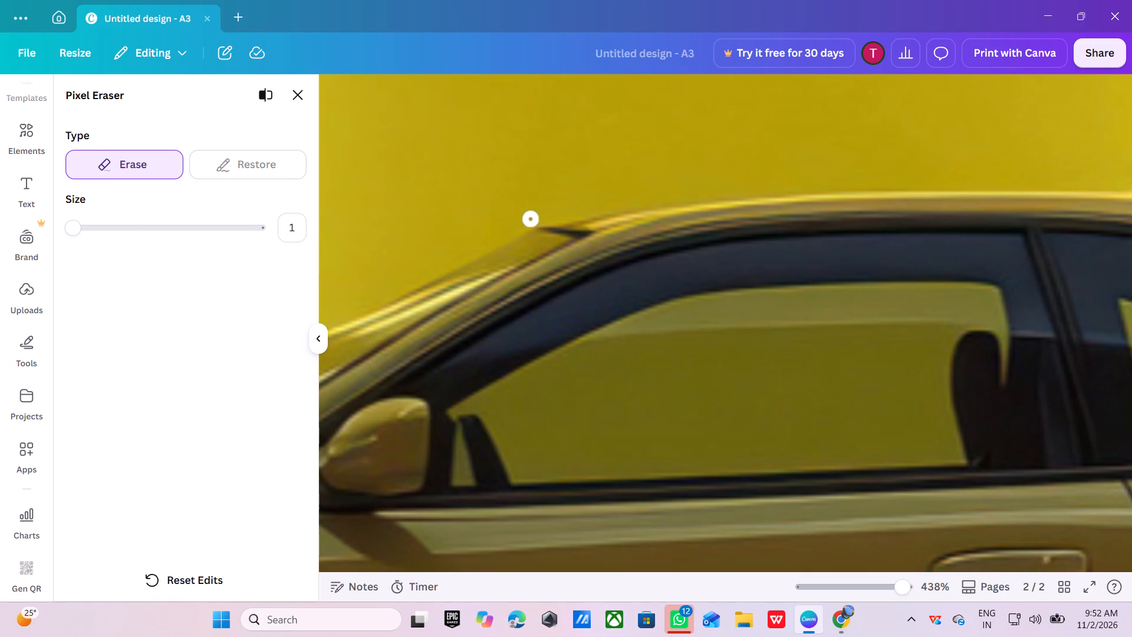
left_click_drag(71, 231, 55, 229)
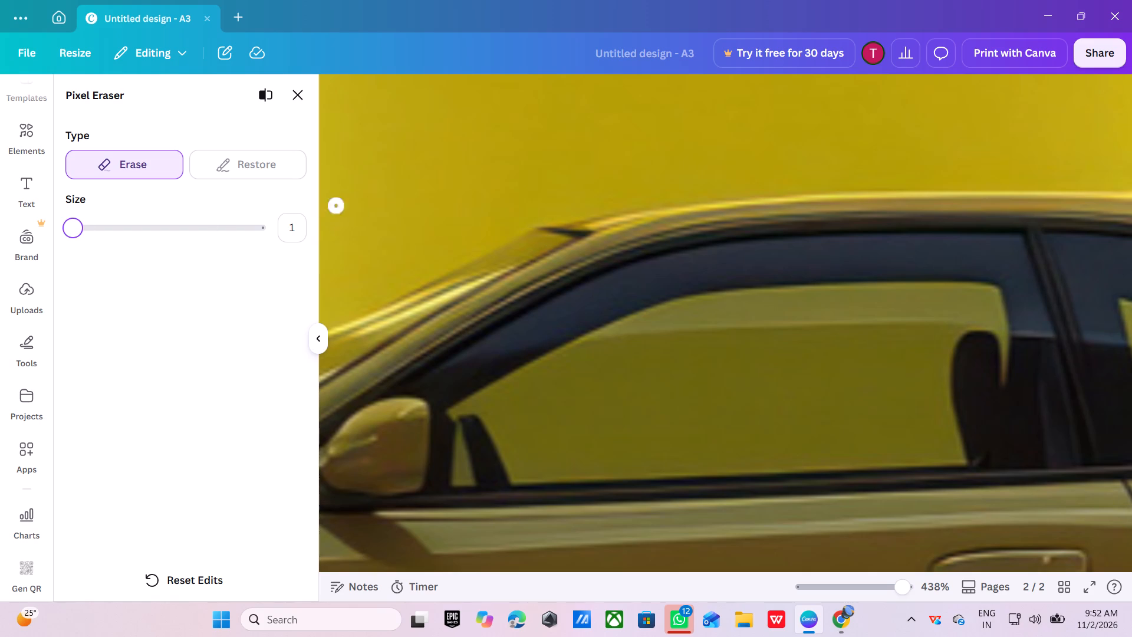
Erase a thin strip of yellow background along the car's upper windshield edge and roofline.
left_click_drag(425, 272, 435, 268)
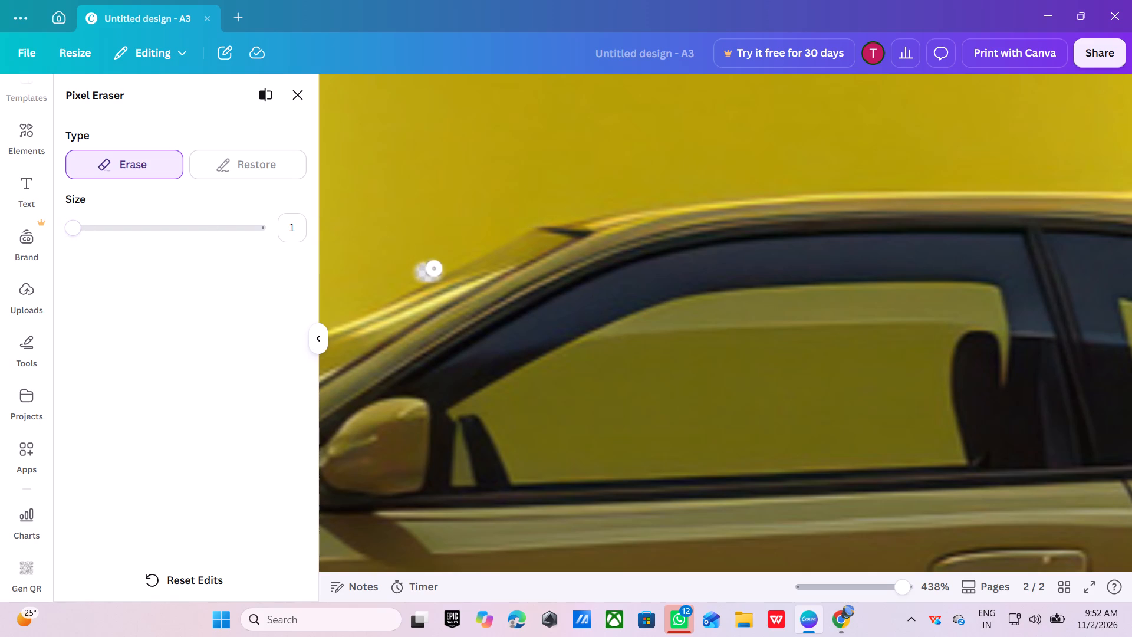
left_click_drag(435, 268, 471, 251)
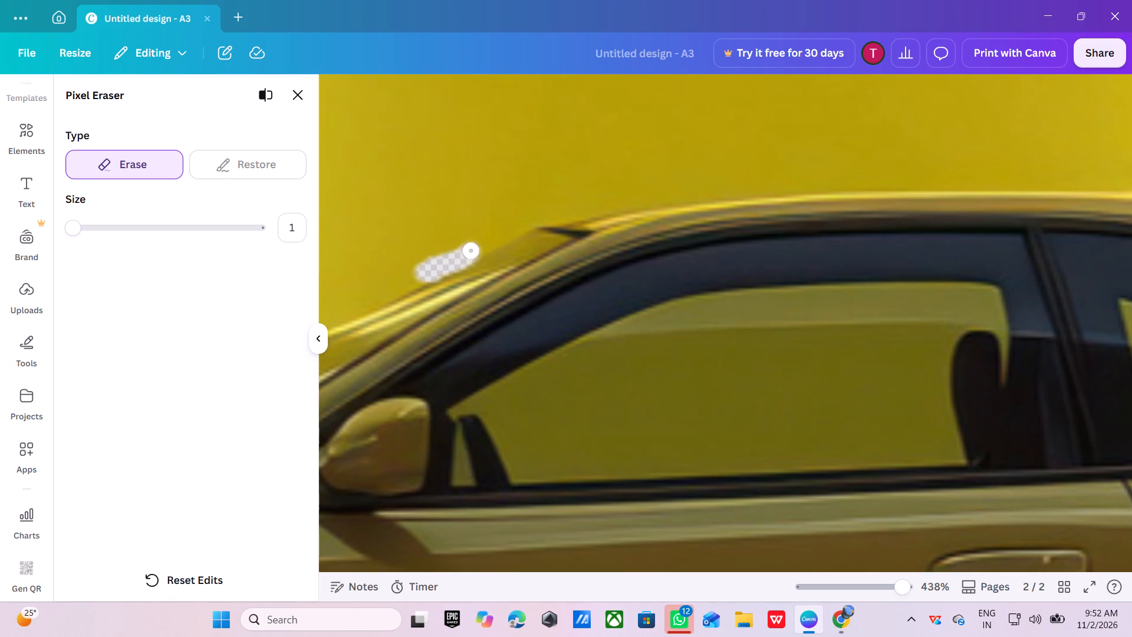
left_click_drag(471, 251, 531, 219)
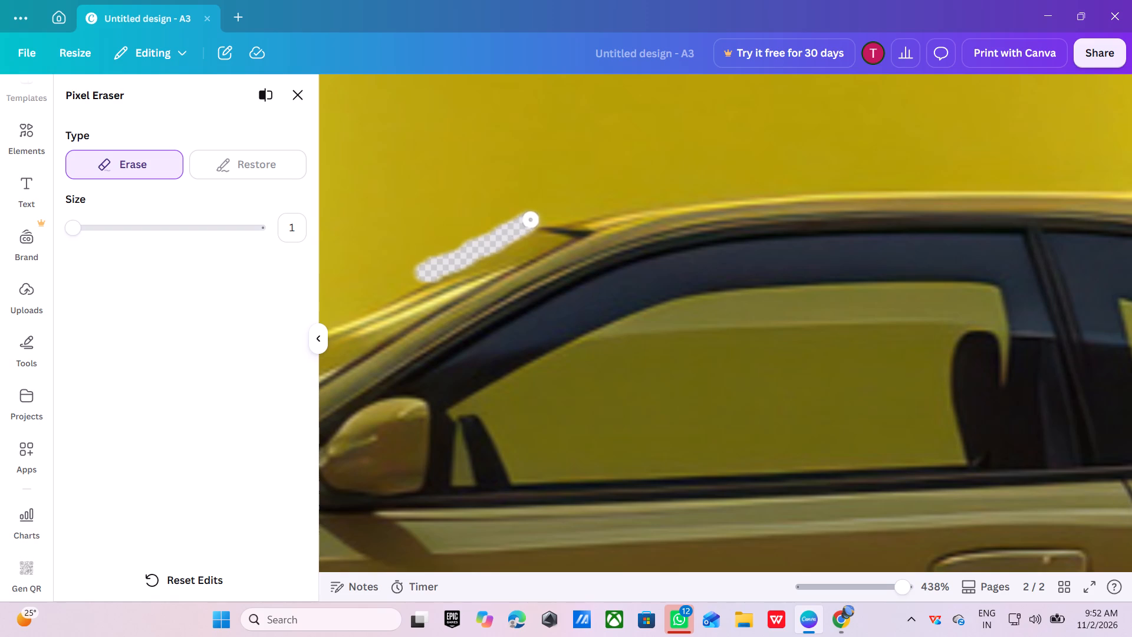
left_click_drag(531, 219, 554, 214)
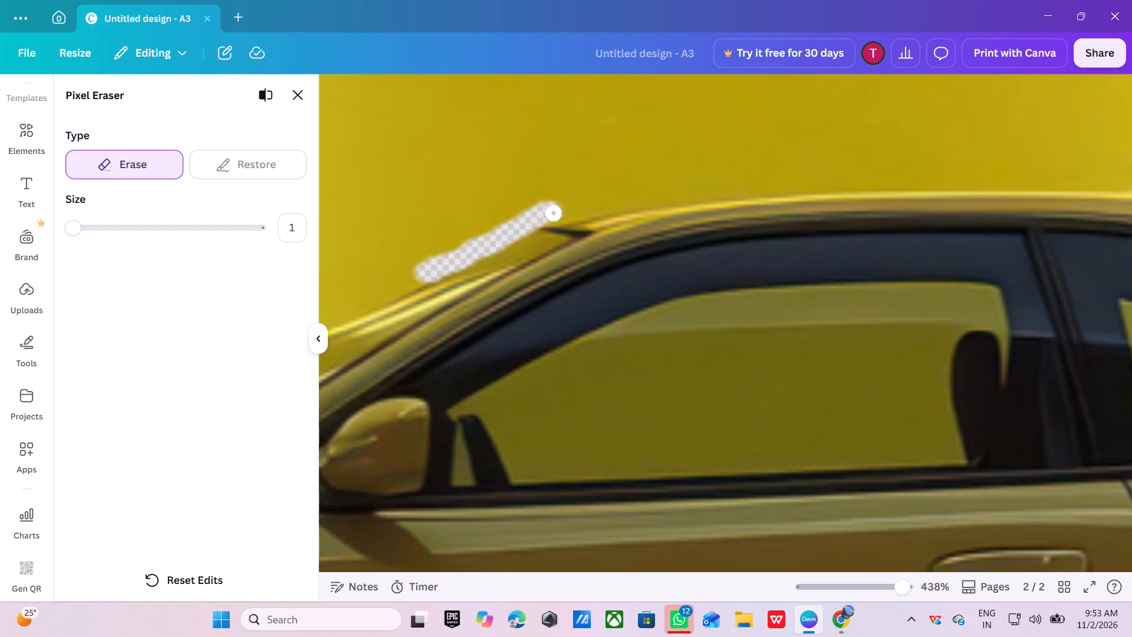
left_click_drag(554, 214, 621, 206)
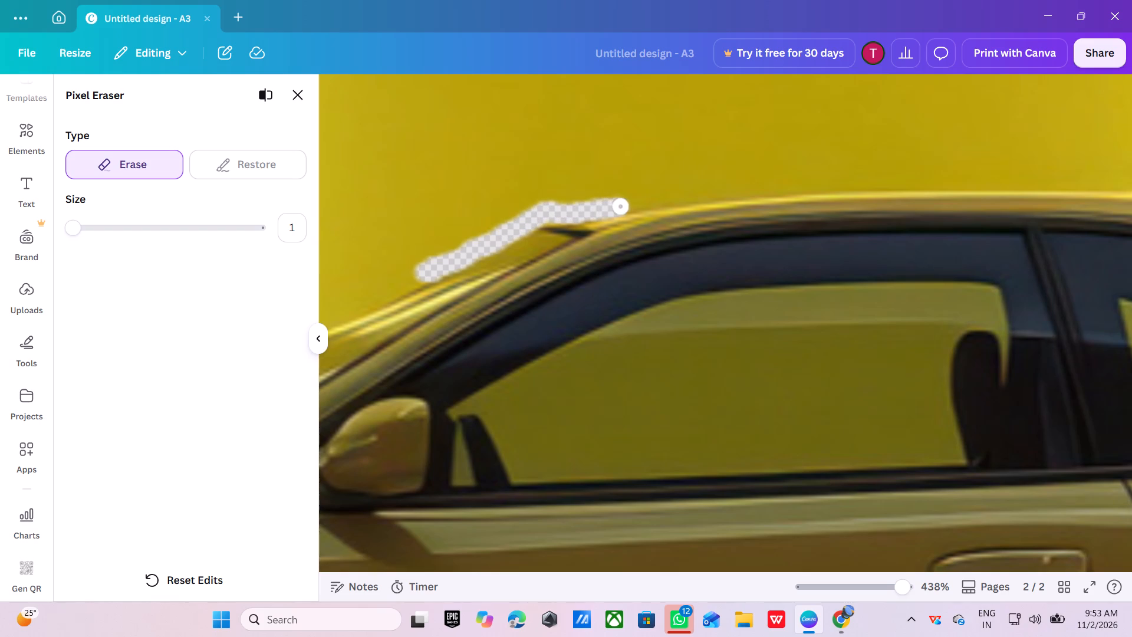
left_click_drag(621, 206, 653, 199)
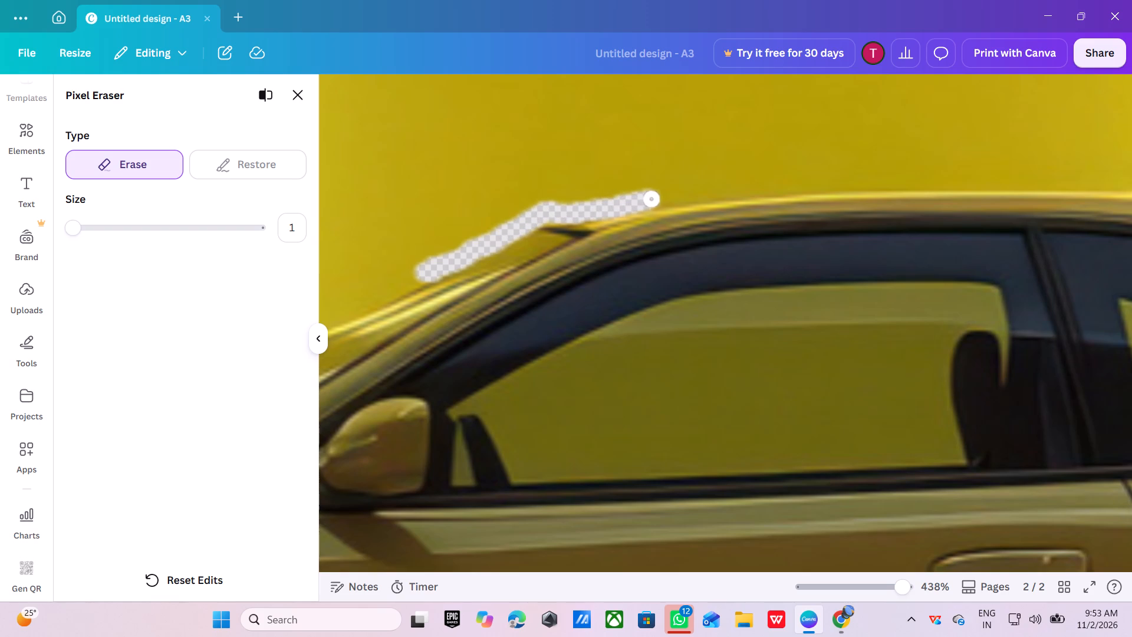
left_click_drag(653, 199, 723, 193)
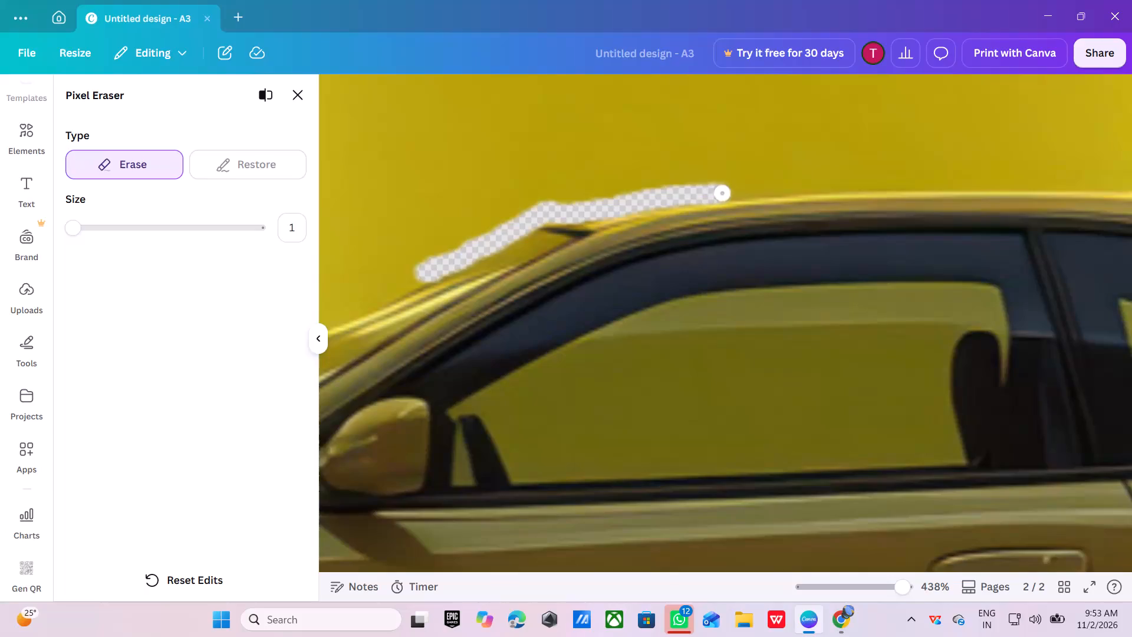
left_click_drag(723, 193, 768, 175)
left_click_drag(749, 192, 811, 189)
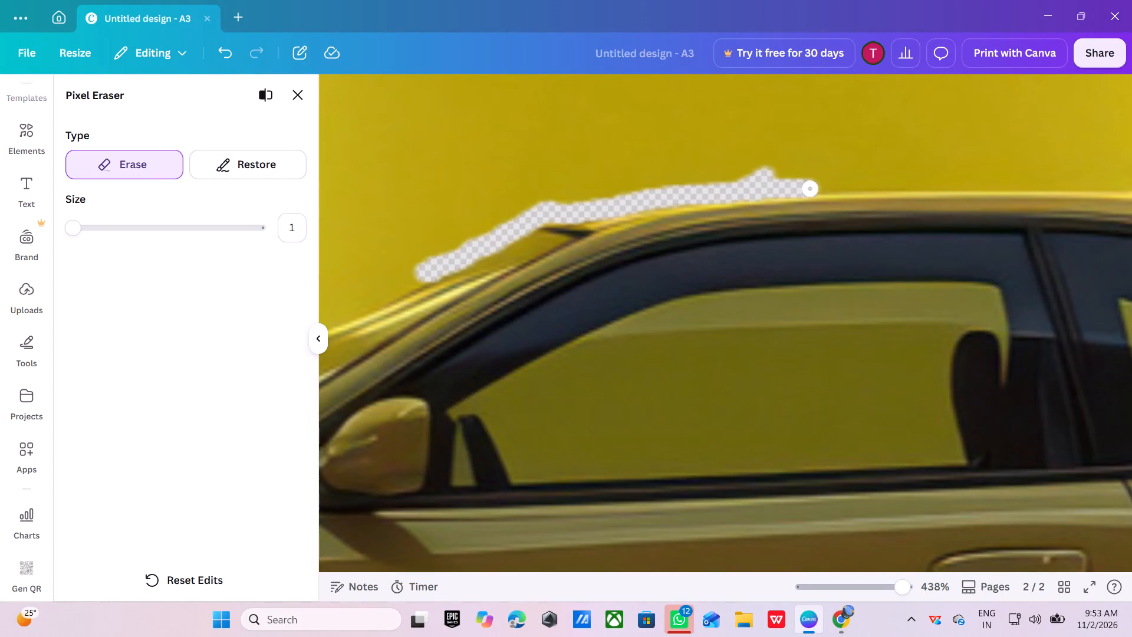
left_click_drag(811, 189, 985, 189)
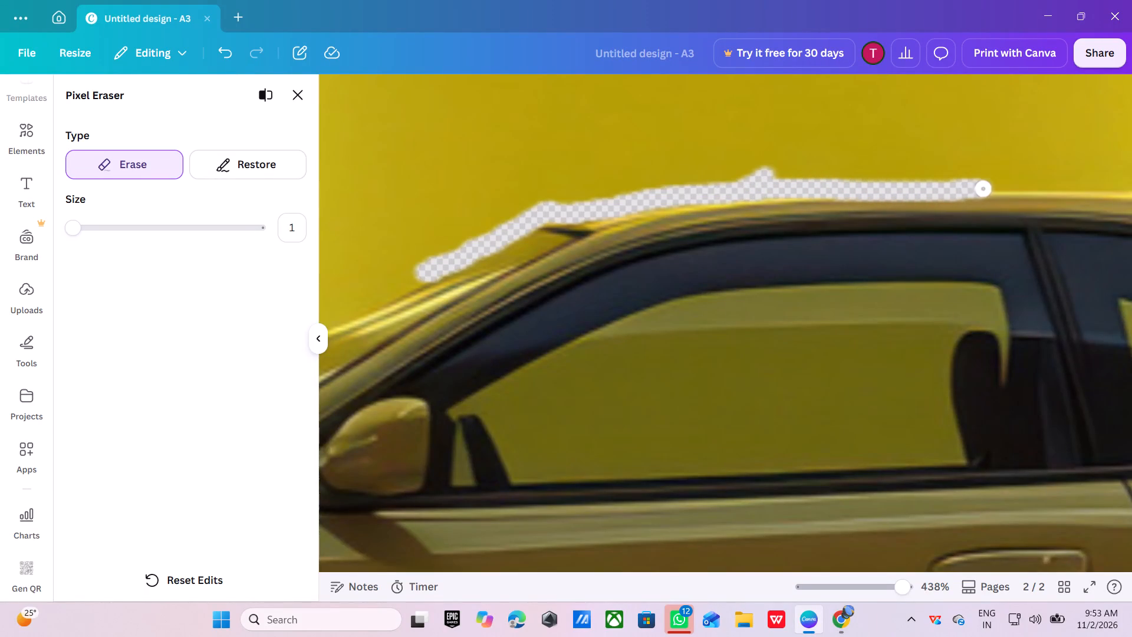
left_click_drag(985, 189, 1088, 176)
left_click_drag(1058, 186, 1060, 186)
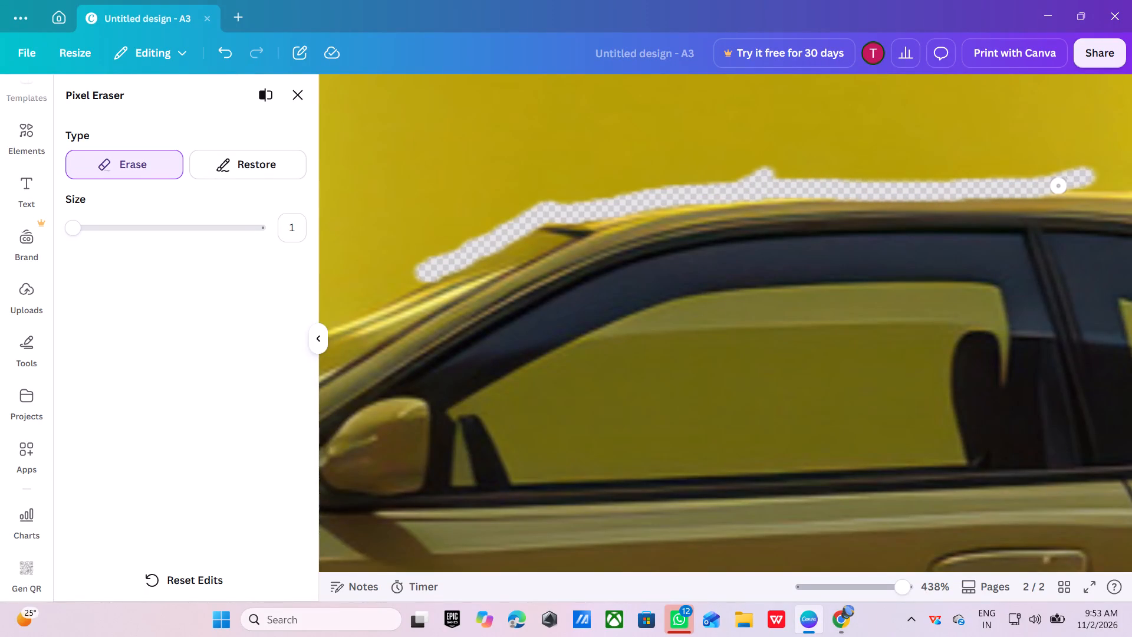
left_click_drag(1060, 186, 1131, 188)
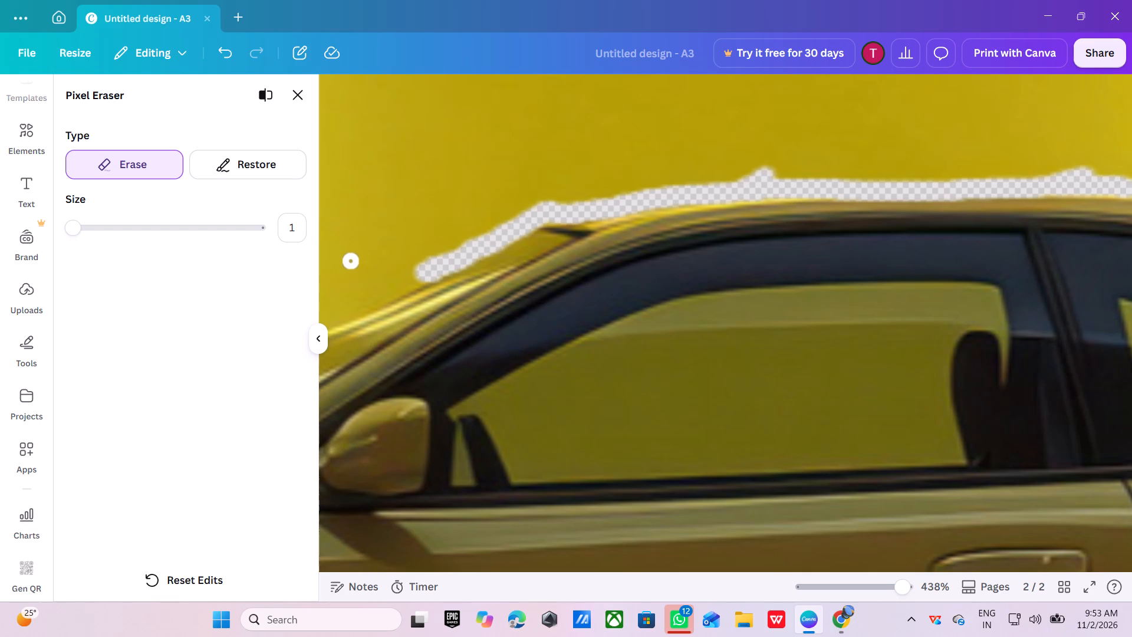
Extend the erased strip down along the windshield's outer edge to the rear of the hood.
left_click_drag(348, 235, 376, 249)
left_click_drag(326, 323, 327, 313)
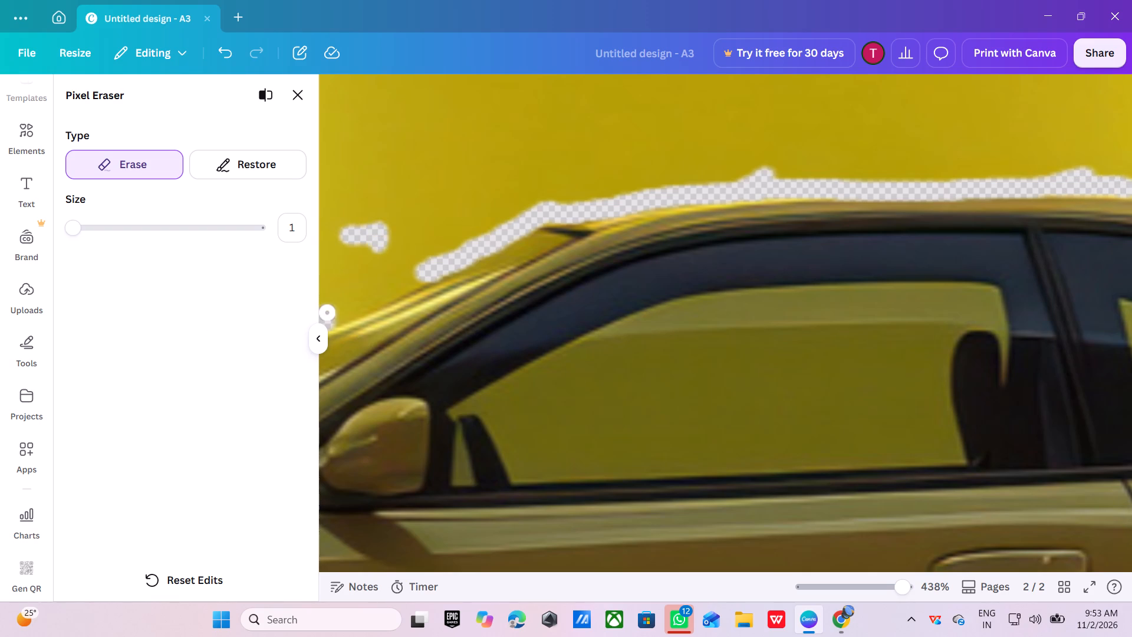
left_click_drag(327, 313, 391, 298)
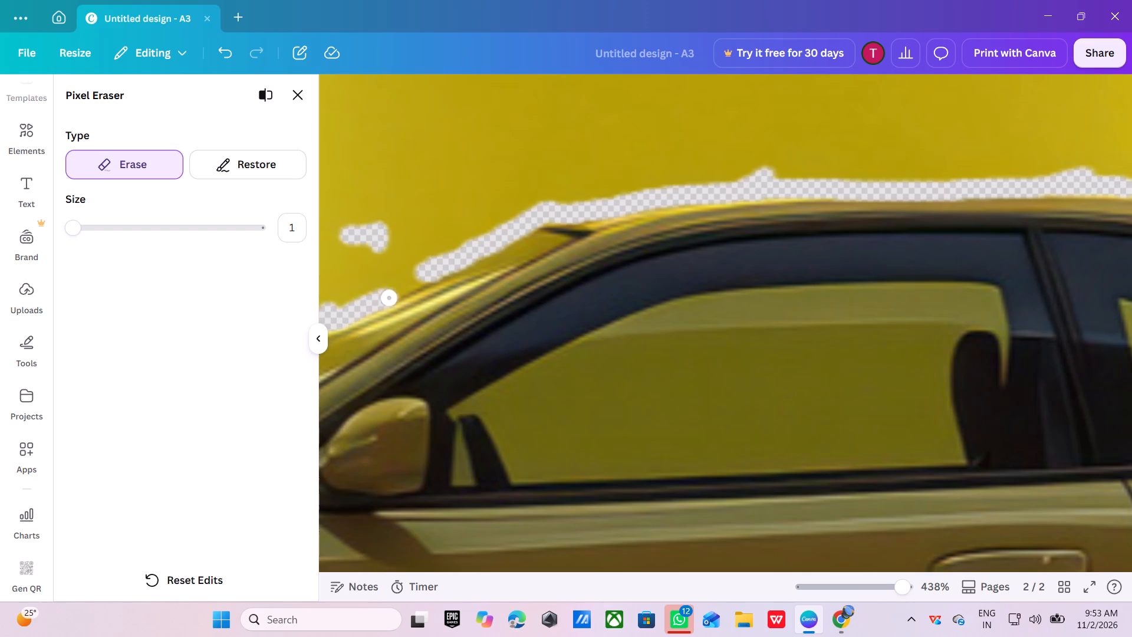
left_click_drag(391, 298, 442, 275)
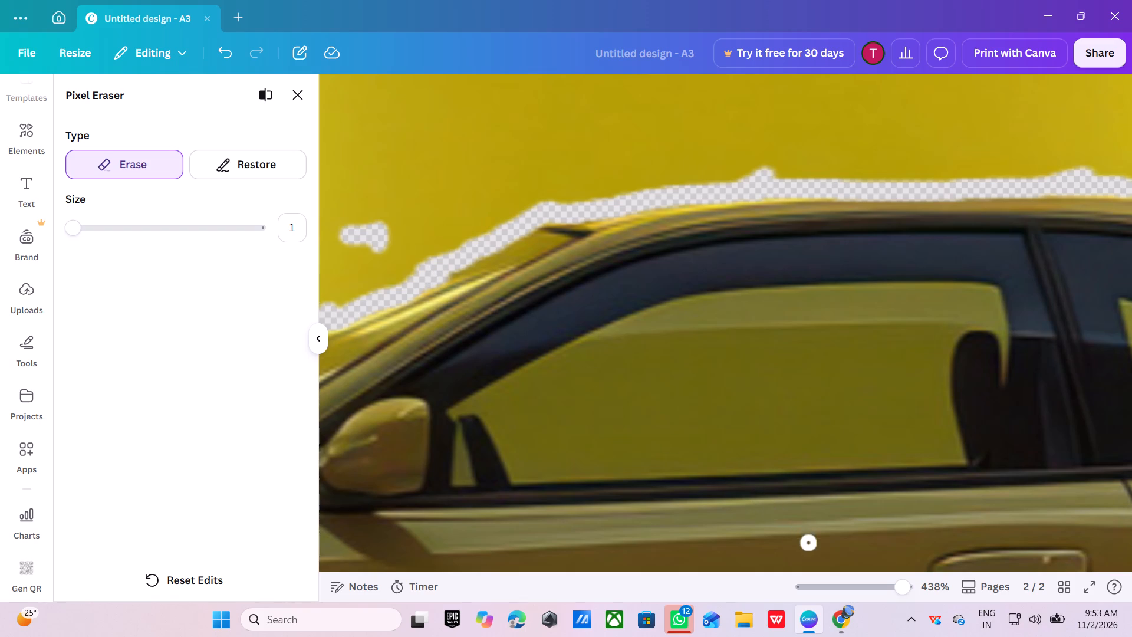
left_click(887, 593)
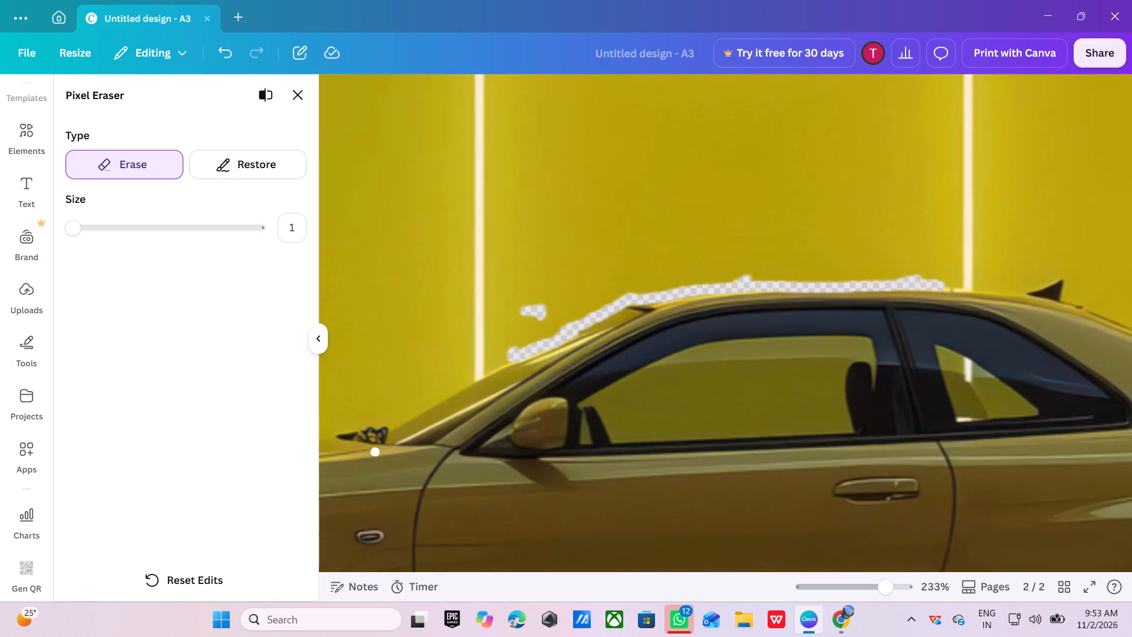
left_click(404, 262)
left_click(234, 294)
left_click_drag(393, 424, 412, 414)
left_click_drag(412, 414, 527, 350)
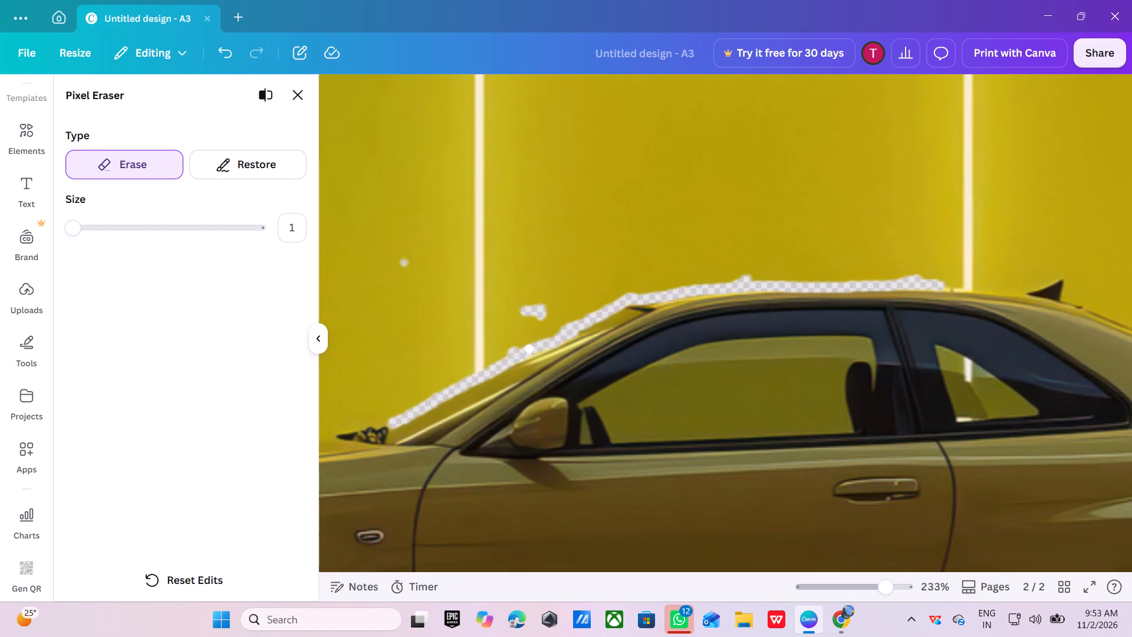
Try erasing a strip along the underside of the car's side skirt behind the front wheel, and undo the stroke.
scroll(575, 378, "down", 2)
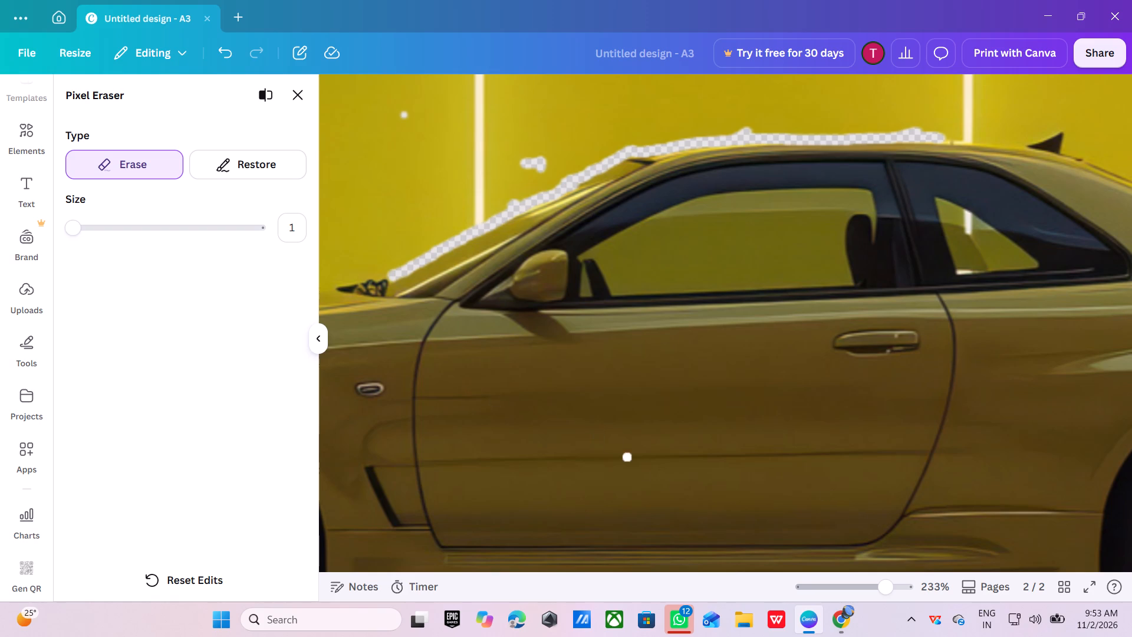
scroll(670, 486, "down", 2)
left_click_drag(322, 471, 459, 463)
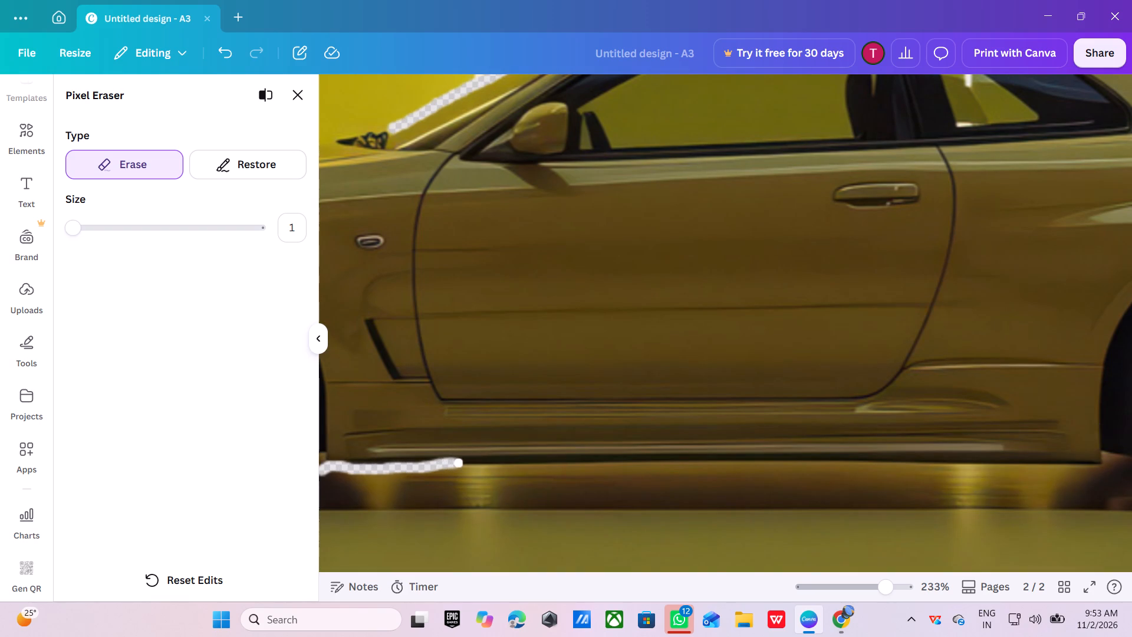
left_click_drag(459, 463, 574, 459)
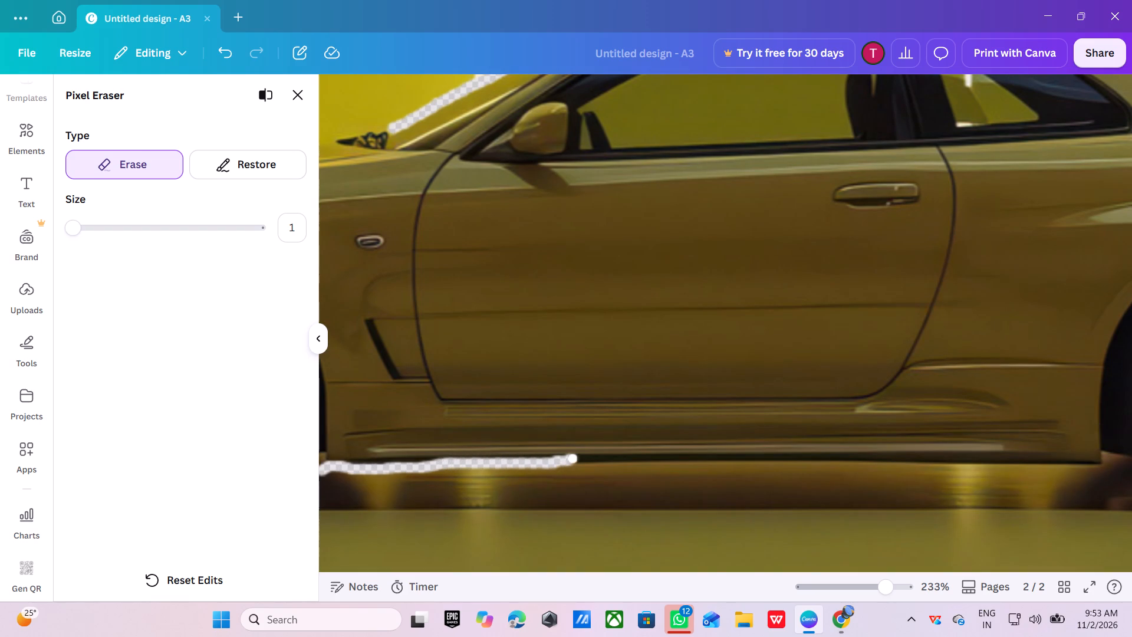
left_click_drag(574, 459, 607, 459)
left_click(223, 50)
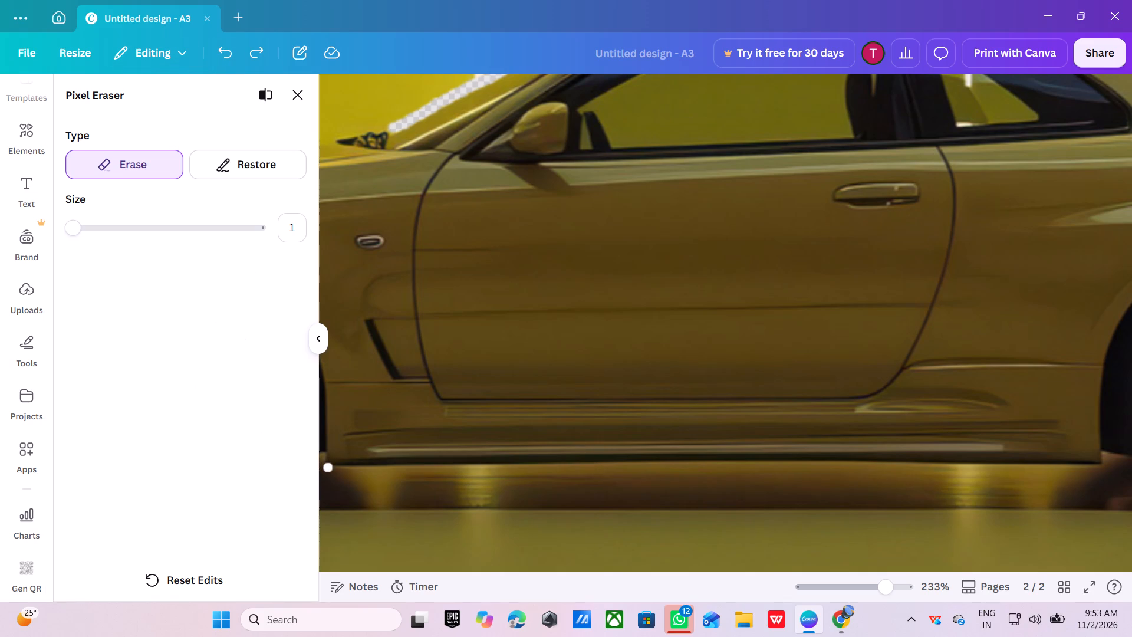
Erase a thin strip along the underside of the car's side skirt, from behind the front wheel to the rear wheel.
left_click_drag(328, 468, 416, 467)
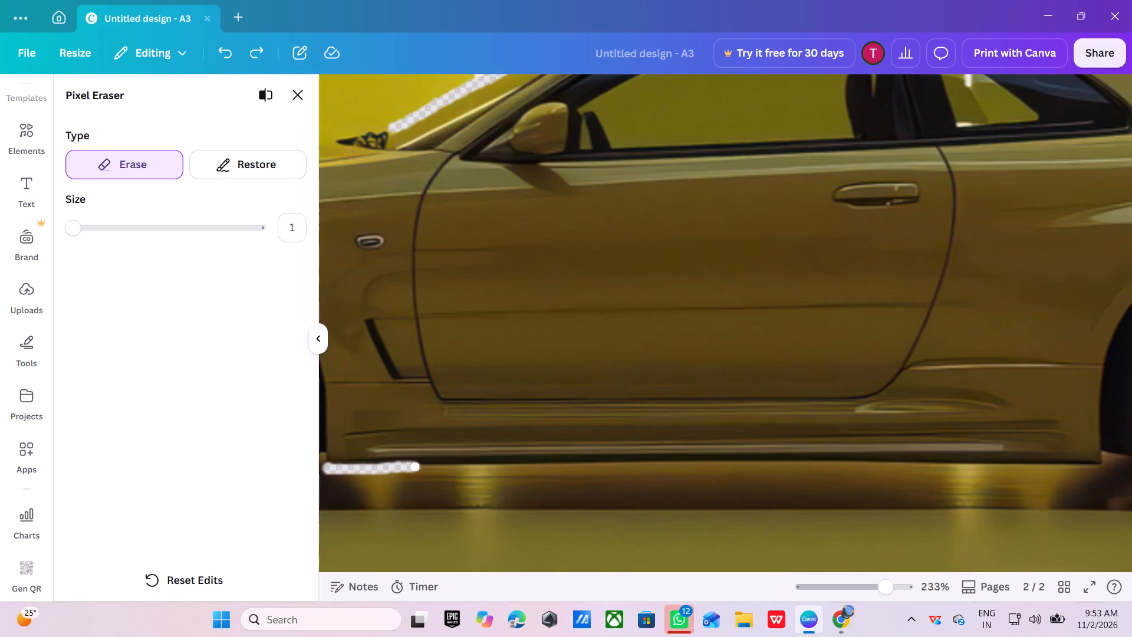
left_click_drag(416, 467, 725, 465)
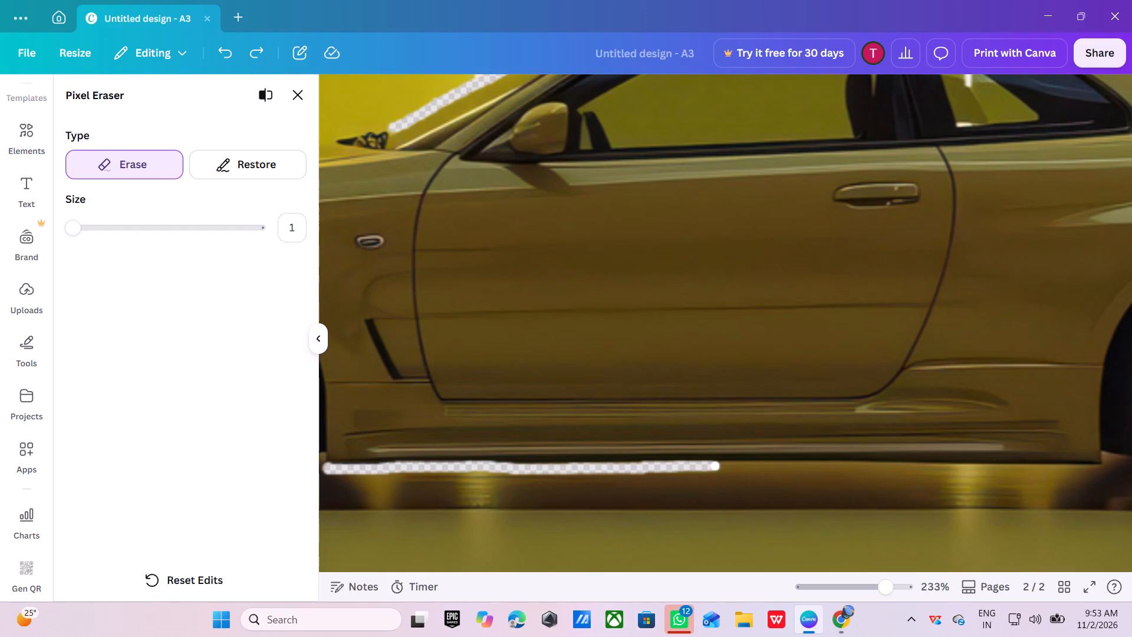
left_click_drag(725, 465, 951, 462)
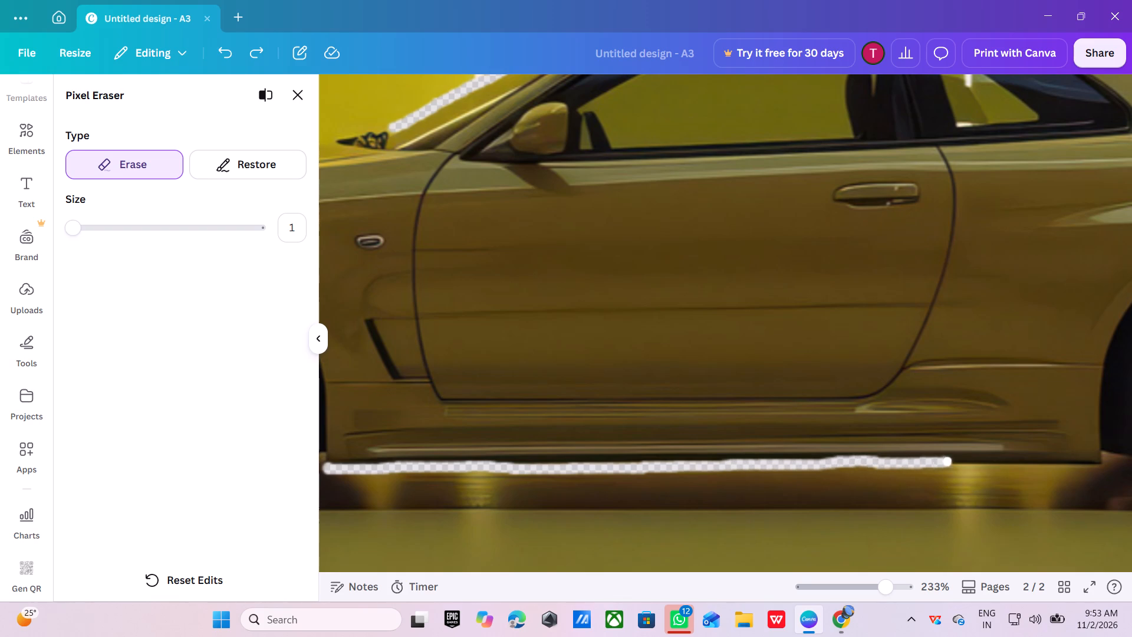
left_click_drag(951, 462, 1107, 471)
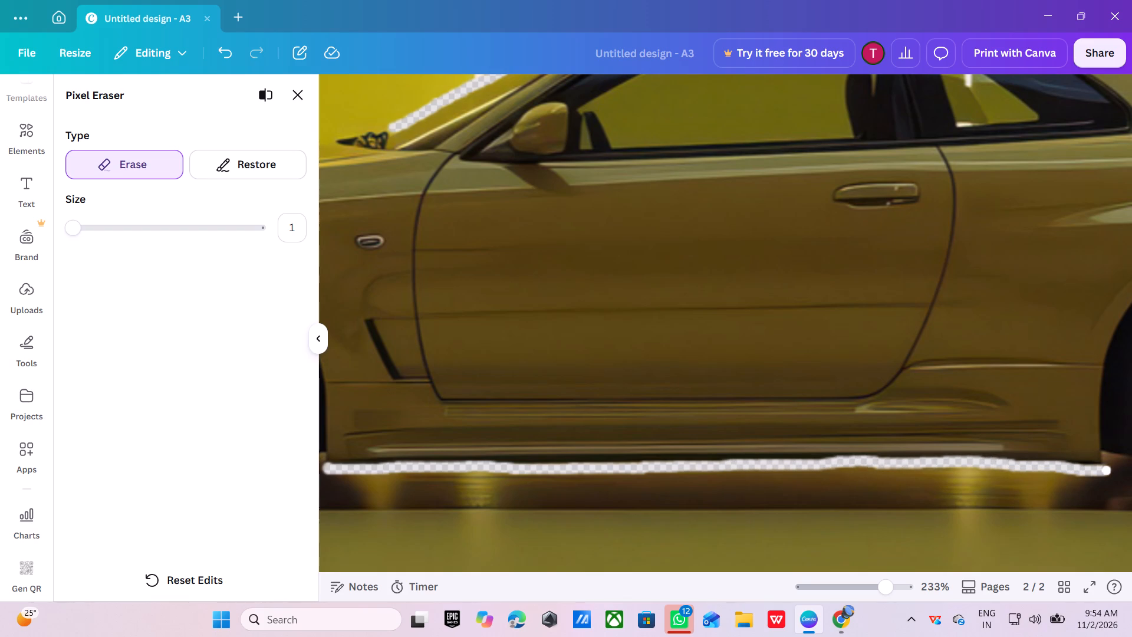
Continue the erased strip around the bottom of the rear tyre, from the side skirt to the start of the rear bumper.
left_click(875, 591)
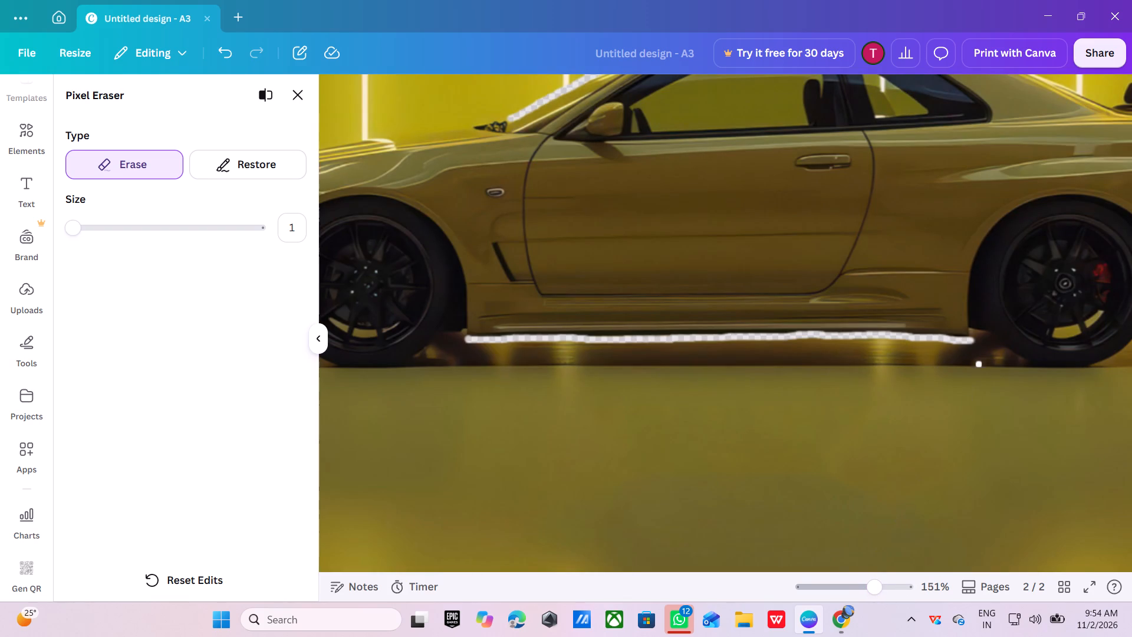
left_click_drag(970, 330, 973, 339)
left_click_drag(976, 329, 1018, 360)
left_click_drag(1018, 360, 1071, 371)
left_click_drag(1071, 371, 1119, 356)
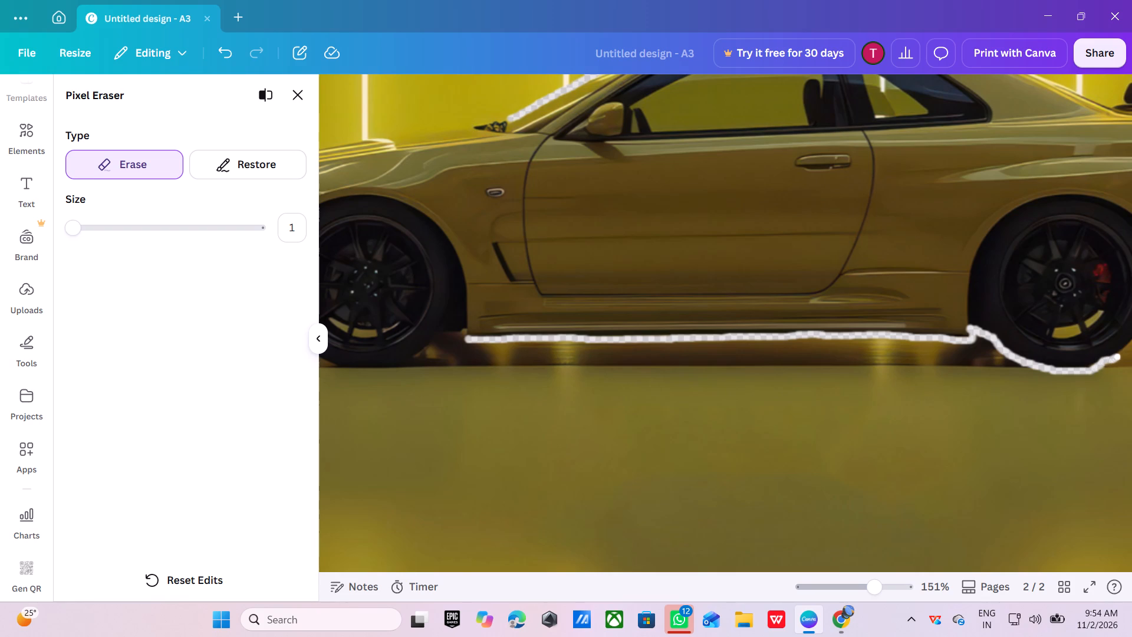
left_click_drag(1119, 356, 1131, 340)
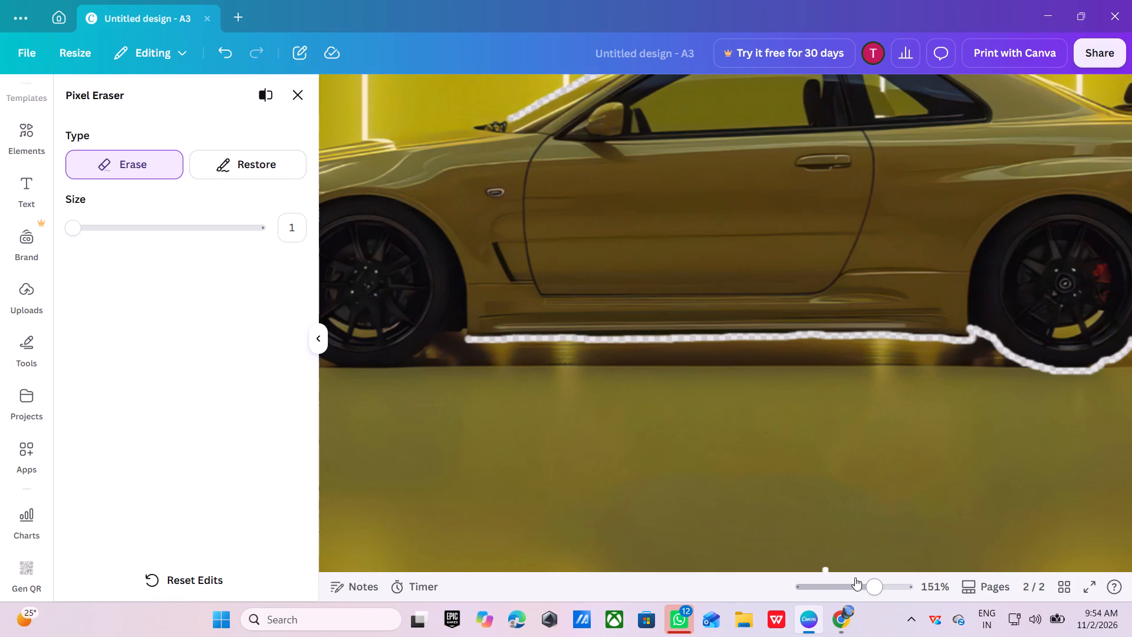
left_click(855, 585)
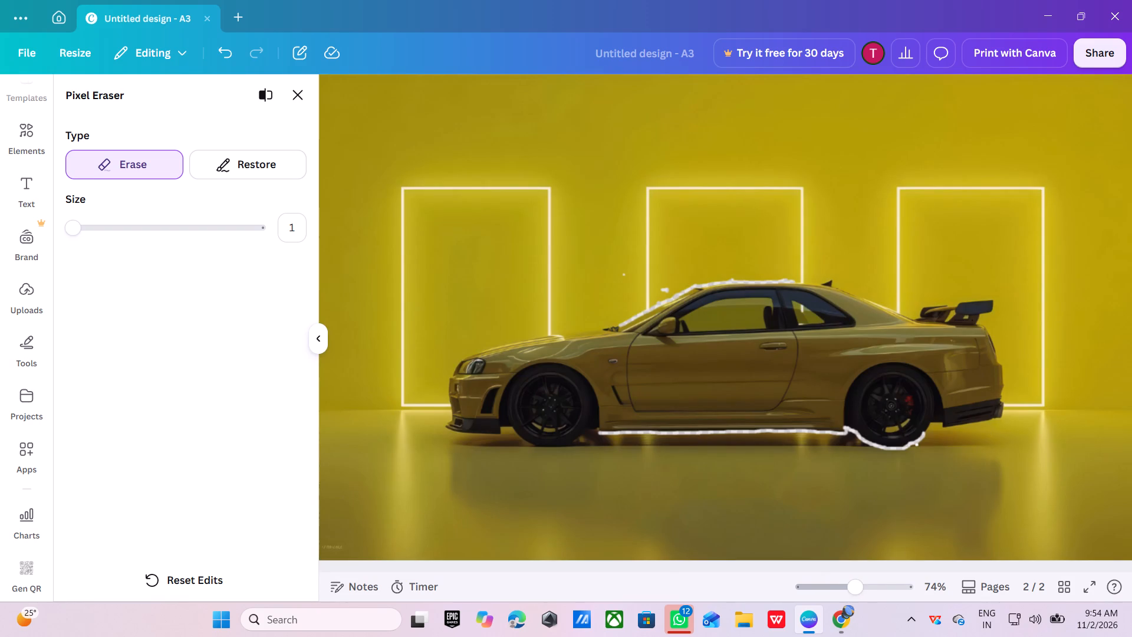
left_click_drag(924, 436, 925, 436)
left_click_drag(925, 436, 928, 425)
left_click_drag(928, 425, 933, 423)
Erase a thin strip along the underside of the rear bumper, from behind the rear wheel to its back corner.
left_click_drag(933, 423, 943, 432)
left_click_drag(943, 432, 970, 429)
left_click_drag(970, 429, 953, 426)
left_click_drag(953, 426, 985, 423)
left_click_drag(985, 423, 996, 420)
left_click_drag(996, 420, 998, 419)
left_click_drag(998, 419, 1004, 416)
Extend the erased strip up the car's rear end, from the bumper's lower corner to just below the spoiler.
left_click_drag(1004, 416, 1003, 400)
left_click_drag(1003, 400, 1006, 377)
left_click_drag(1006, 377, 998, 348)
left_click_drag(998, 348, 993, 343)
left_click_drag(993, 343, 990, 336)
Extend the erased roofline strip over the roof antenna and down the rear window slope to the base of the spoiler.
left_click(796, 283)
left_click_drag(799, 281, 798, 284)
left_click_drag(798, 284, 820, 283)
left_click_drag(820, 283, 835, 280)
left_click_drag(835, 280, 867, 297)
left_click_drag(867, 297, 913, 319)
Continue the thin erased strip around the rear spoiler, from the base of the rear window to the car's rear end.
left_click_drag(913, 319, 917, 313)
left_click_drag(917, 313, 946, 306)
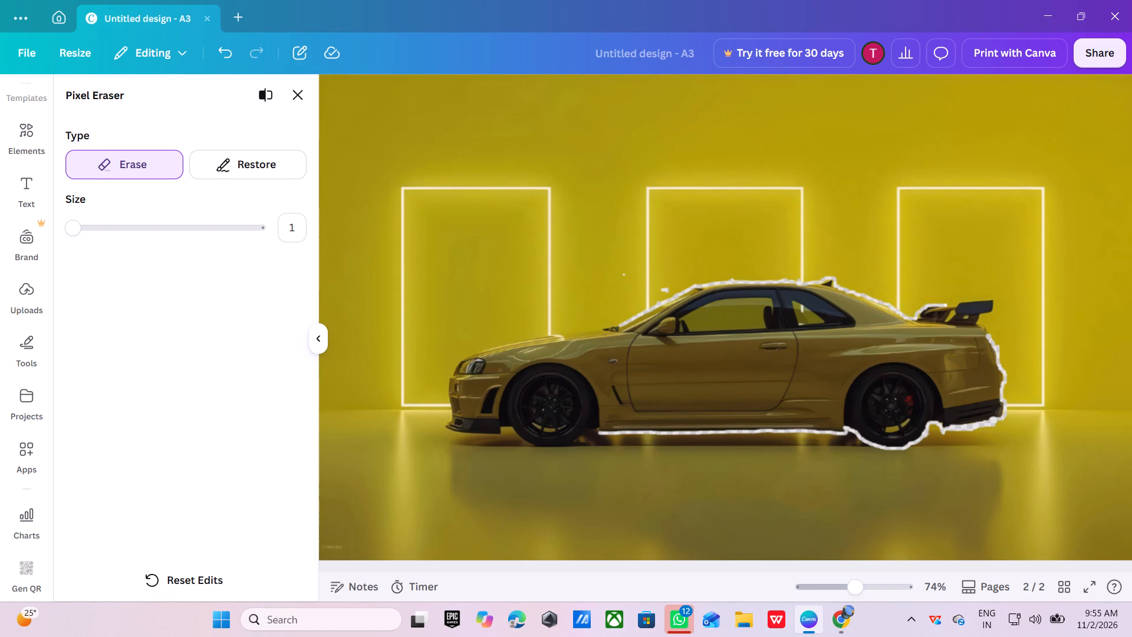
left_click_drag(946, 306, 963, 303)
left_click_drag(963, 303, 995, 301)
left_click_drag(995, 301, 982, 316)
left_click_drag(982, 316, 992, 337)
With eraser size 7, erase a strip up the car's nose and along the bonnet to the base of the windscreen.
left_click(83, 228)
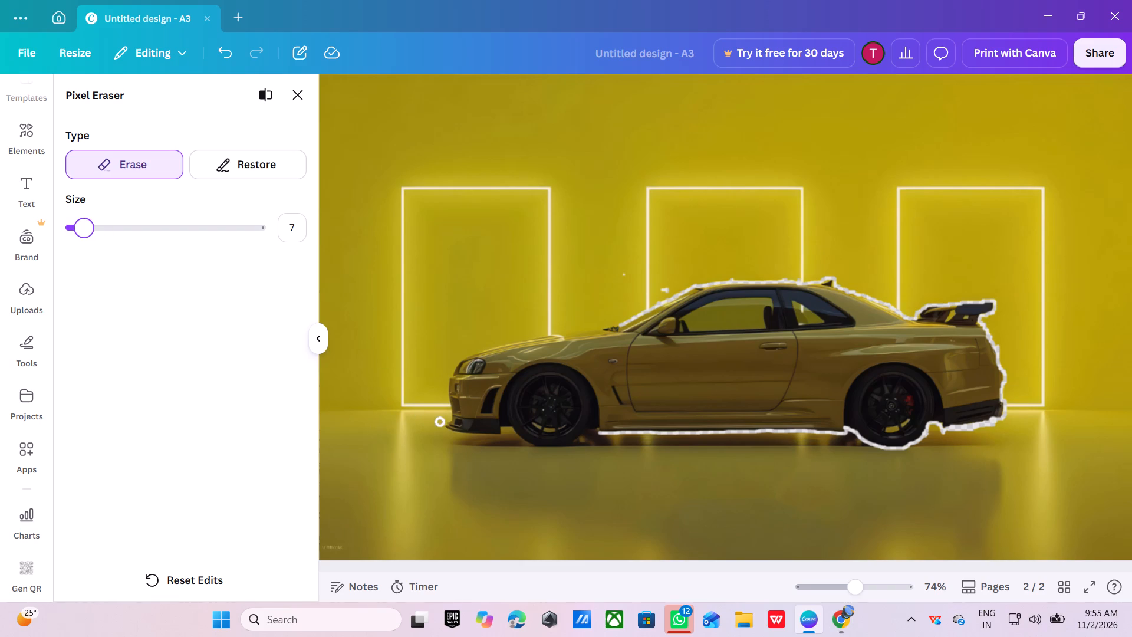
left_click_drag(440, 422, 449, 408)
left_click_drag(449, 408, 443, 385)
left_click_drag(443, 385, 458, 356)
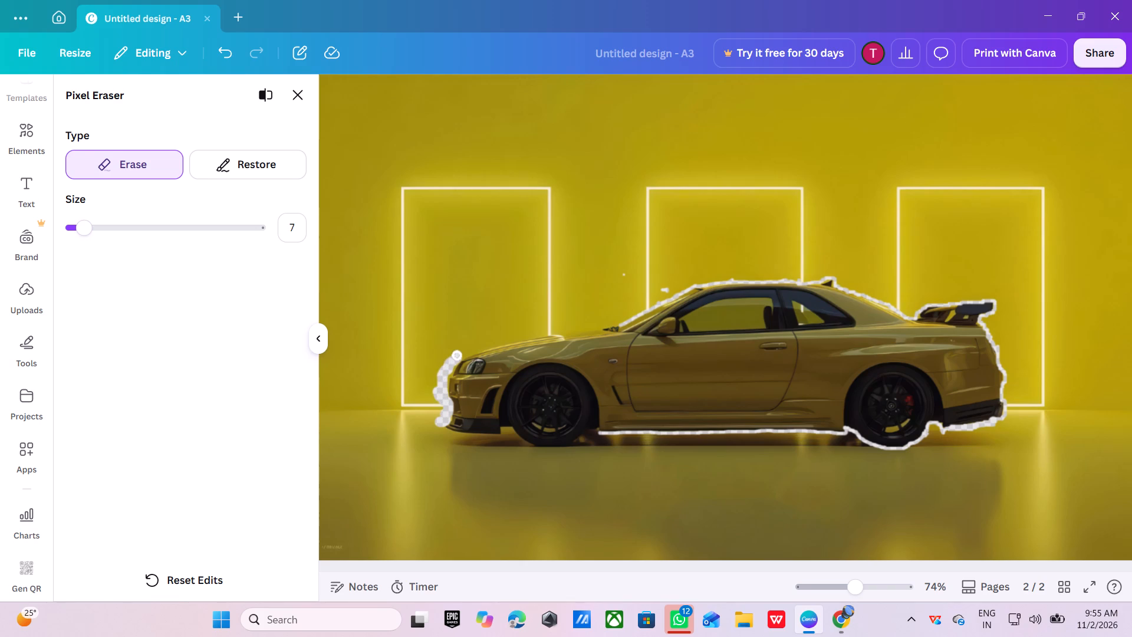
left_click_drag(458, 356, 515, 344)
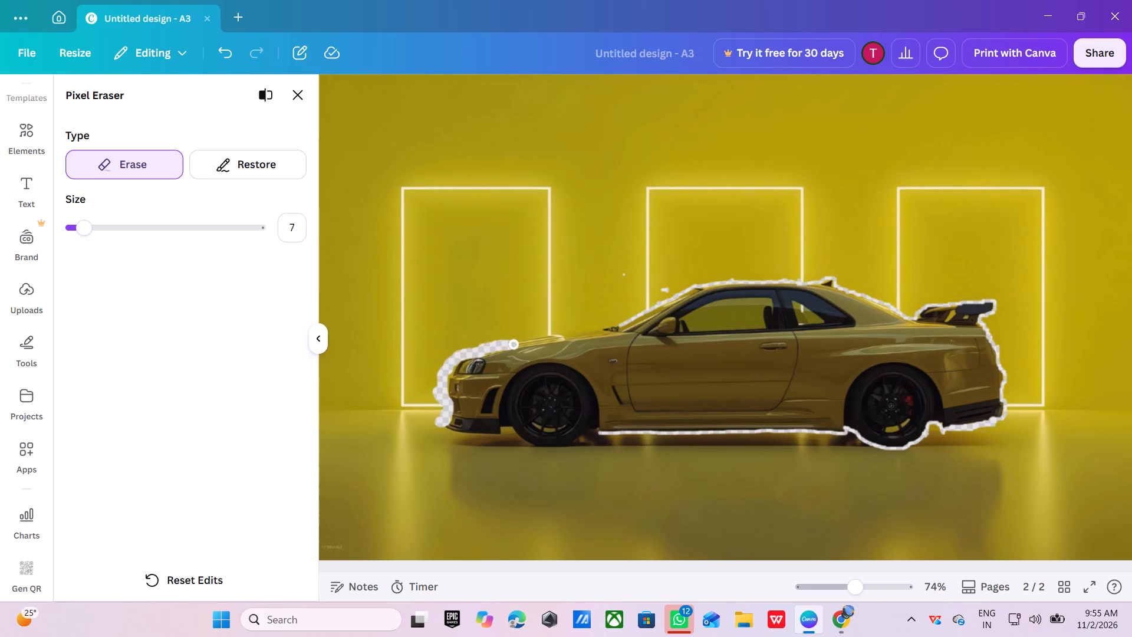
left_click_drag(515, 344, 620, 323)
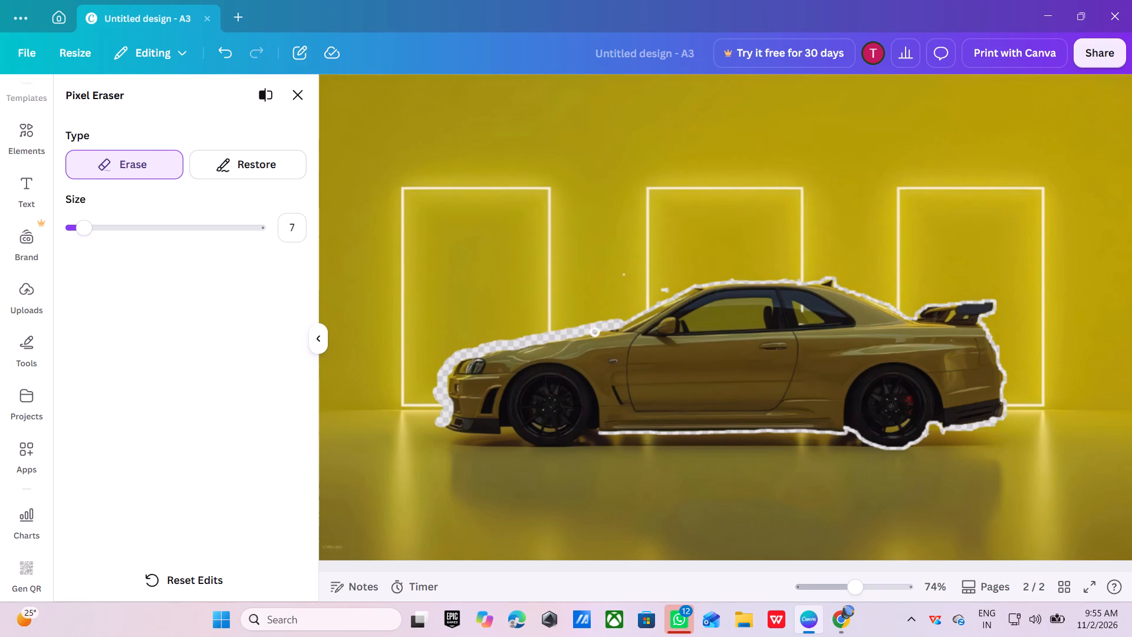
Erase a strip along the underside of the front bumper and around the bottom of the front tyre.
left_click_drag(439, 428, 447, 433)
left_click_drag(447, 433, 508, 431)
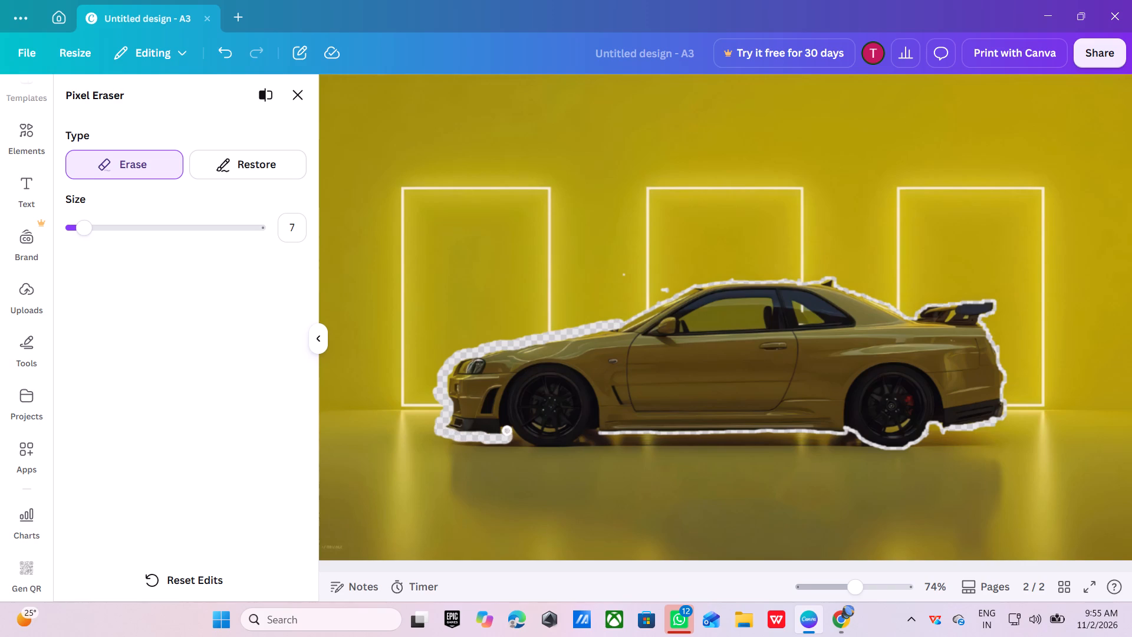
left_click_drag(508, 431, 551, 454)
left_click_drag(551, 454, 566, 449)
left_click_drag(566, 449, 597, 446)
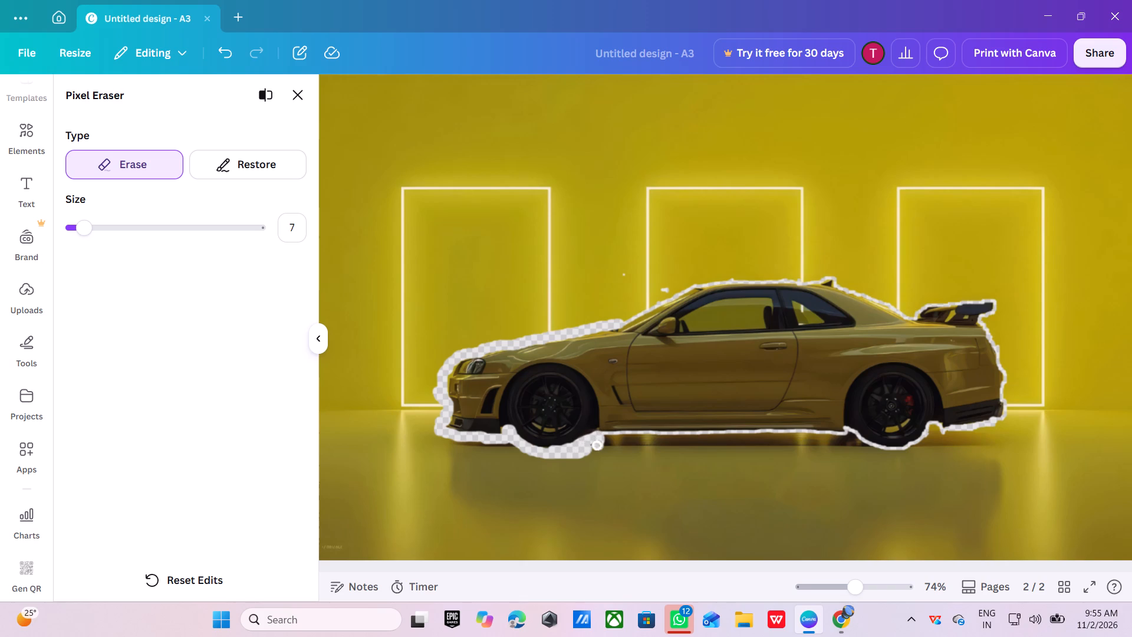
Widen the erased strip below the side skirt and around the bottom of the rear tyre to the rear bumper.
left_click_drag(597, 446, 630, 438)
left_click_drag(630, 438, 847, 438)
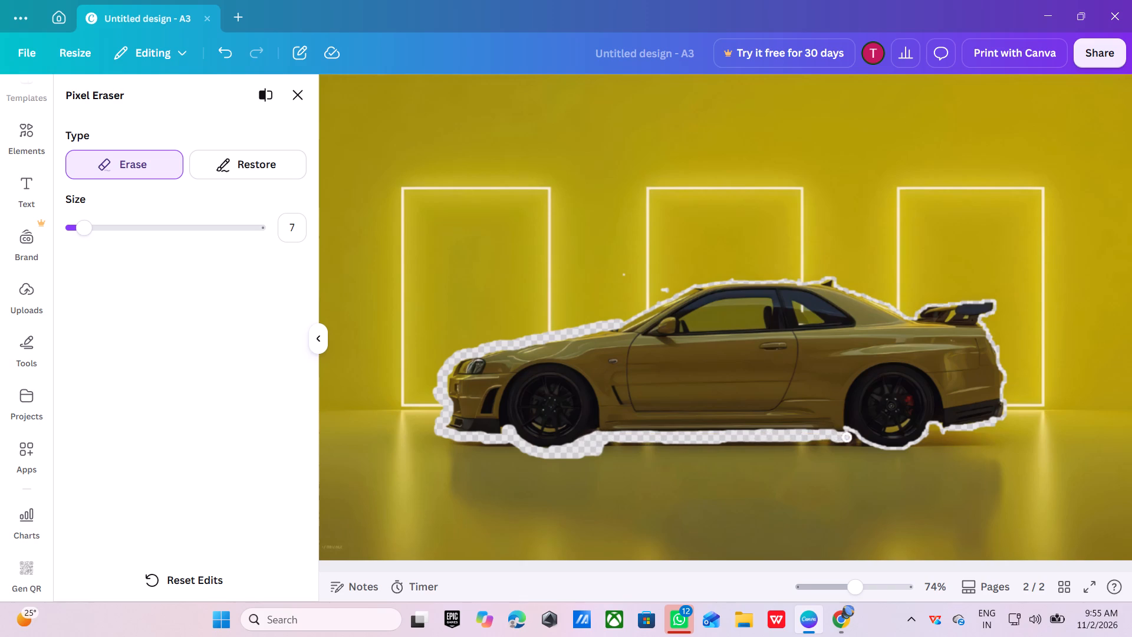
left_click_drag(847, 438, 924, 440)
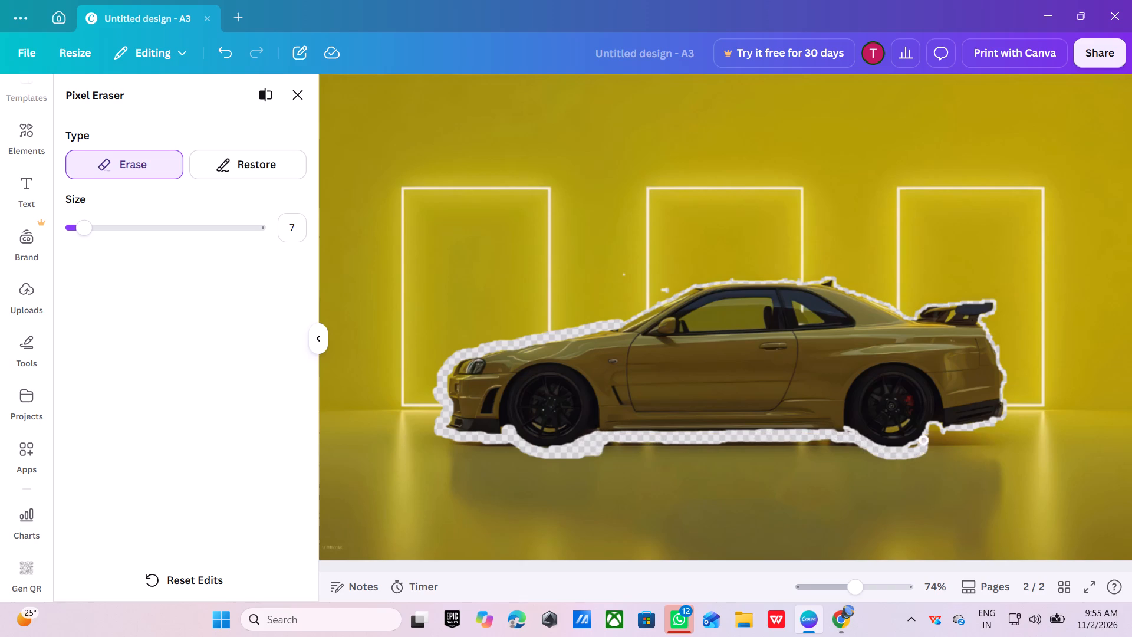
left_click_drag(924, 440, 912, 451)
left_click_drag(931, 446, 938, 443)
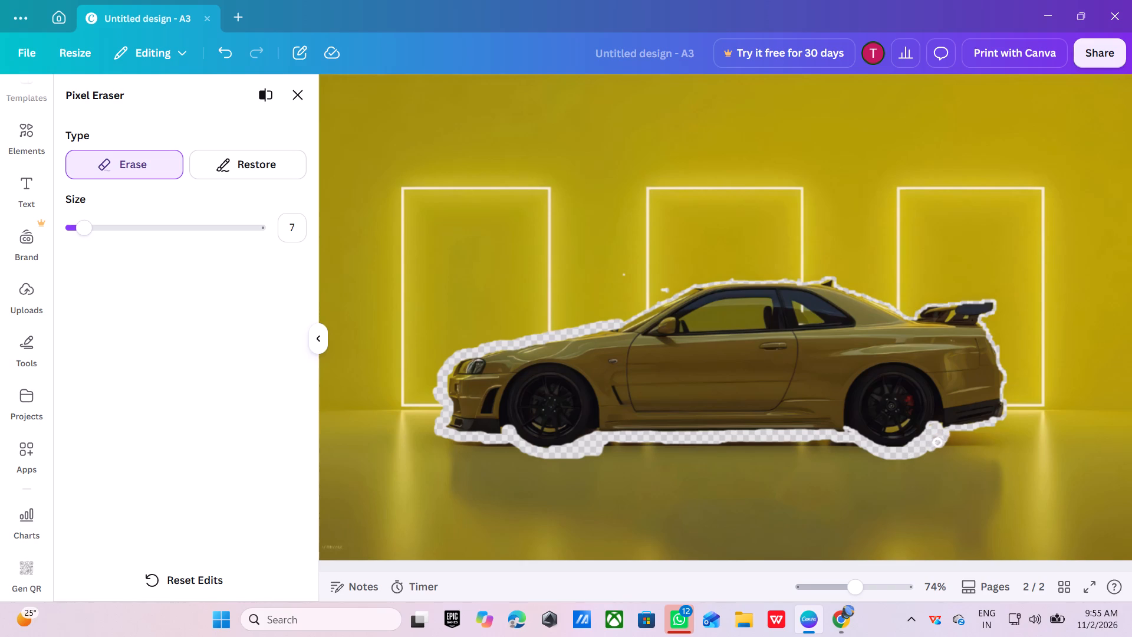
With eraser size 13, widen the erased strip under the rear bumper and up the rear end to the spoiler's tip.
left_click(95, 229)
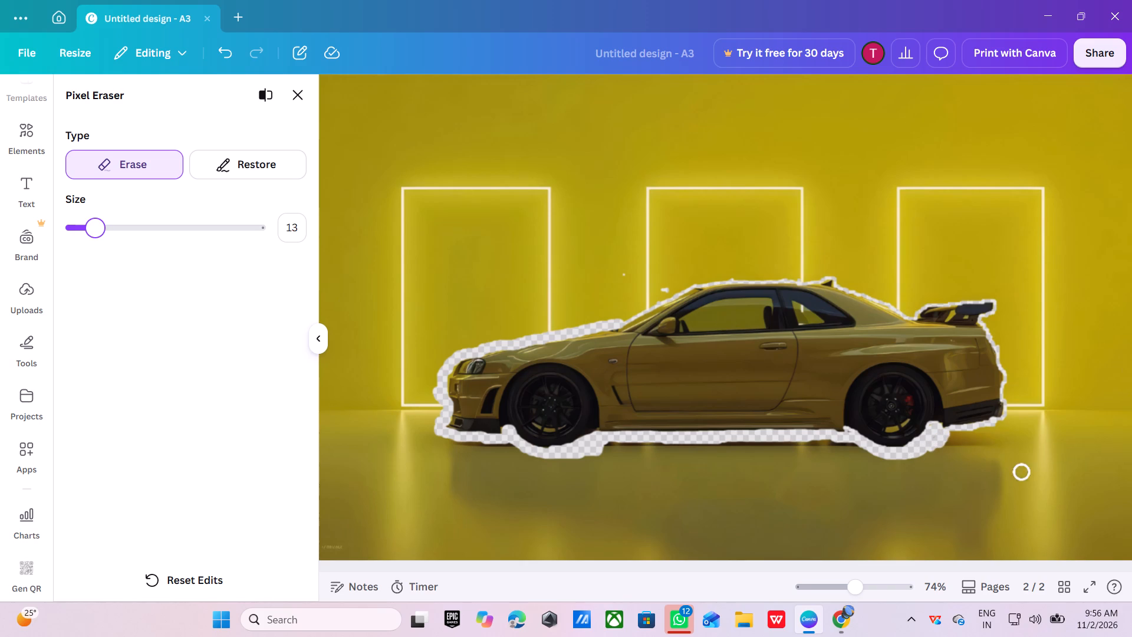
left_click_drag(947, 442, 1011, 417)
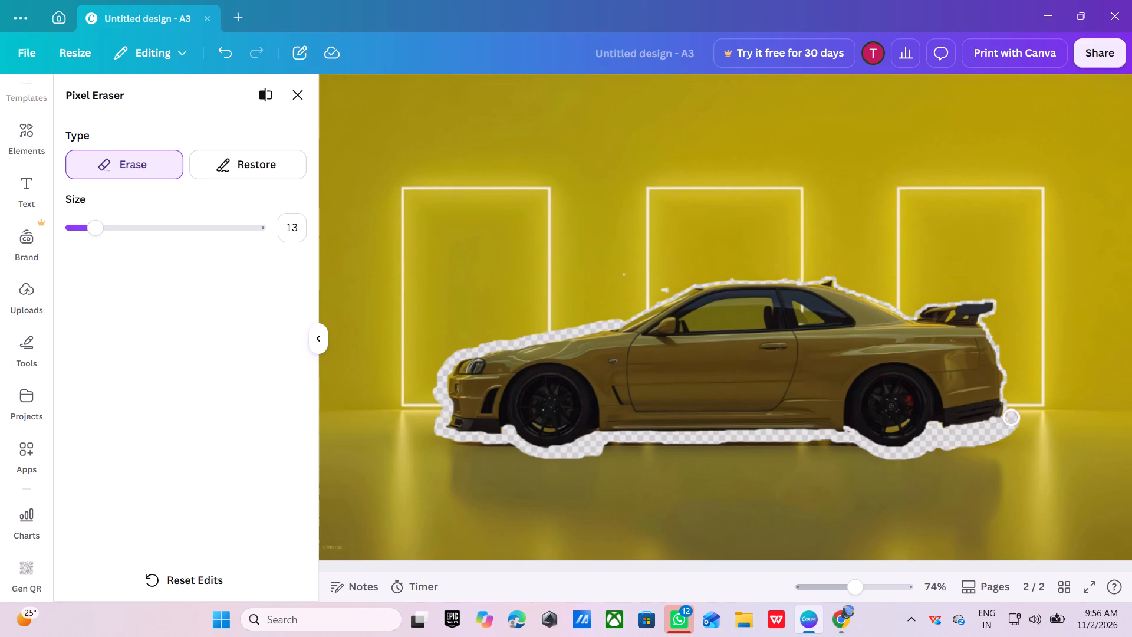
left_click_drag(1011, 417, 1013, 364)
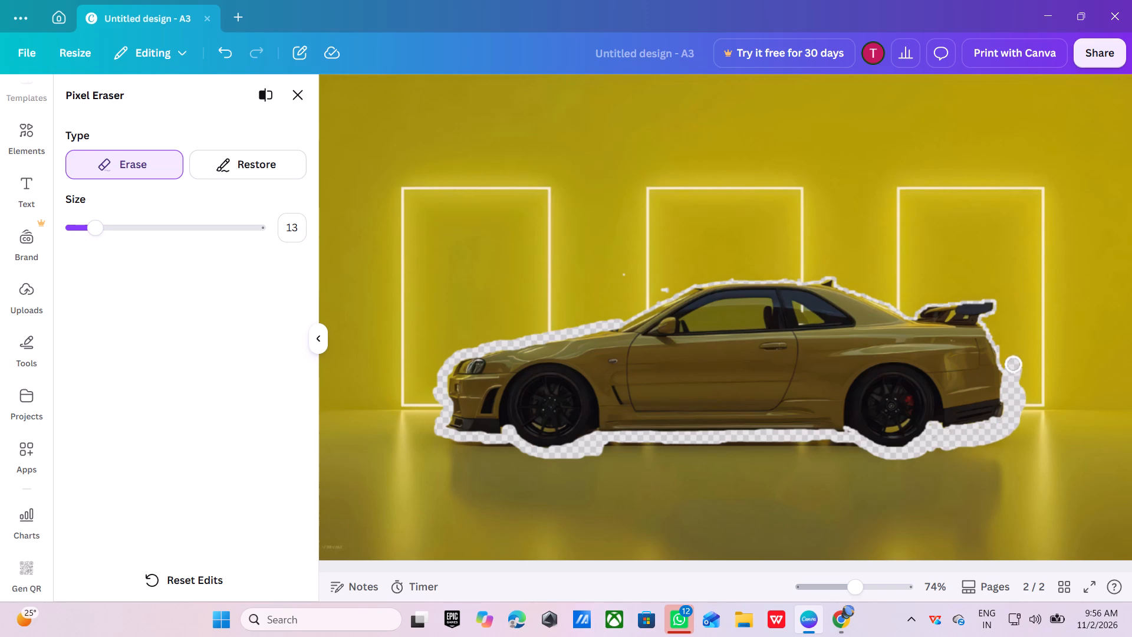
left_click_drag(1013, 364, 992, 327)
left_click_drag(992, 327, 992, 326)
left_click_drag(990, 325, 999, 312)
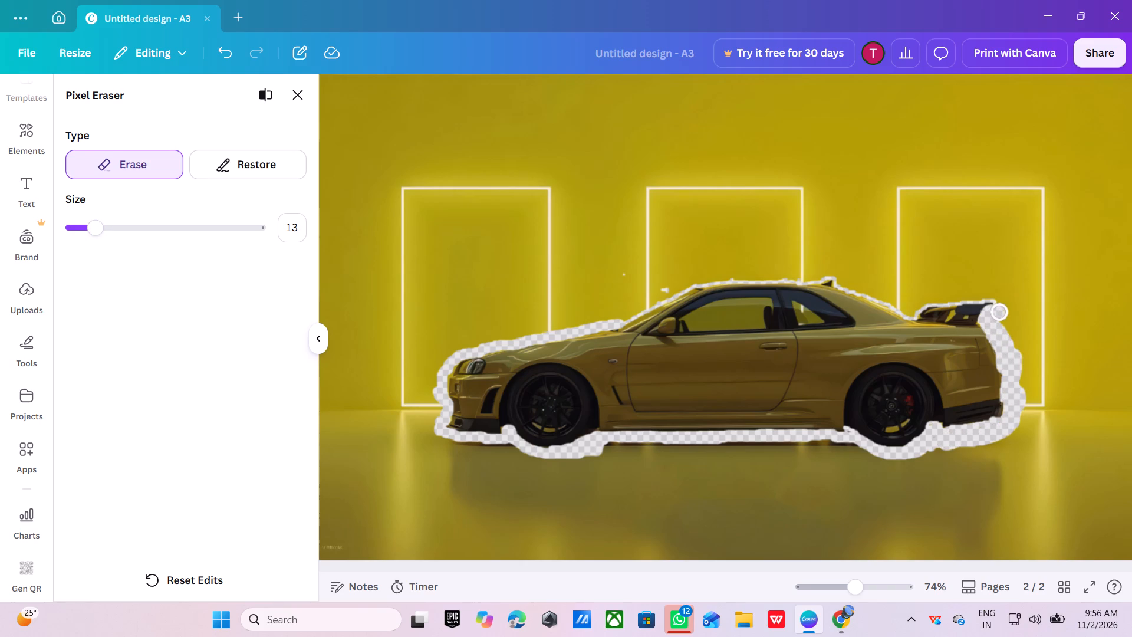
Widen the erased strip over the spoiler, rear window and roof to the windscreen base, also clearing bands of wall above the bonnet.
left_click_drag(999, 312, 950, 302)
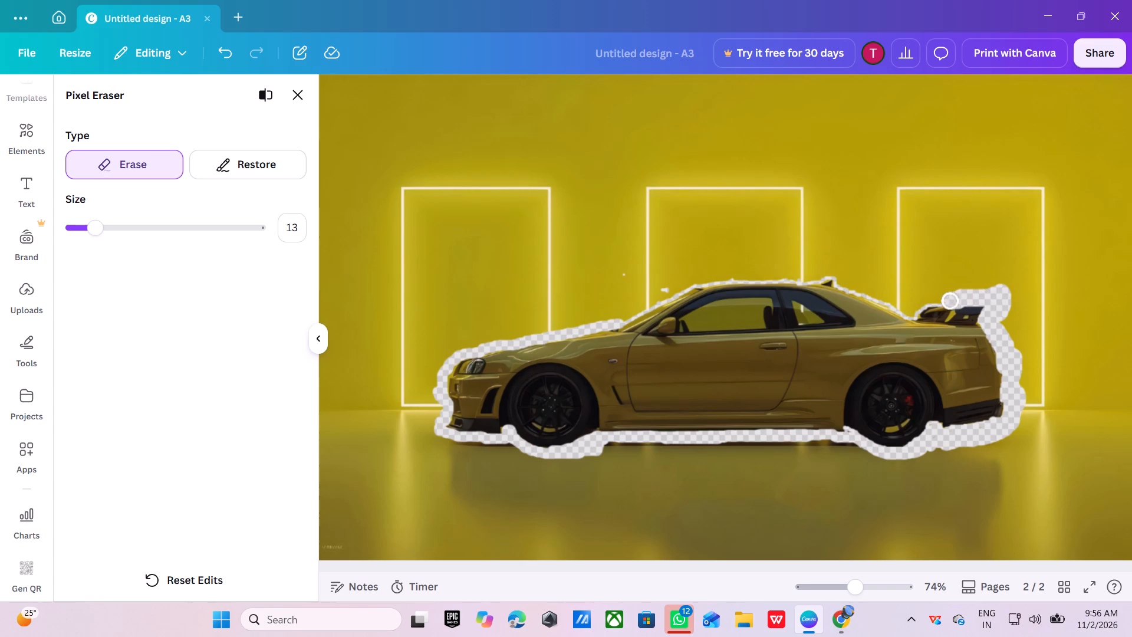
left_click_drag(950, 302, 914, 310)
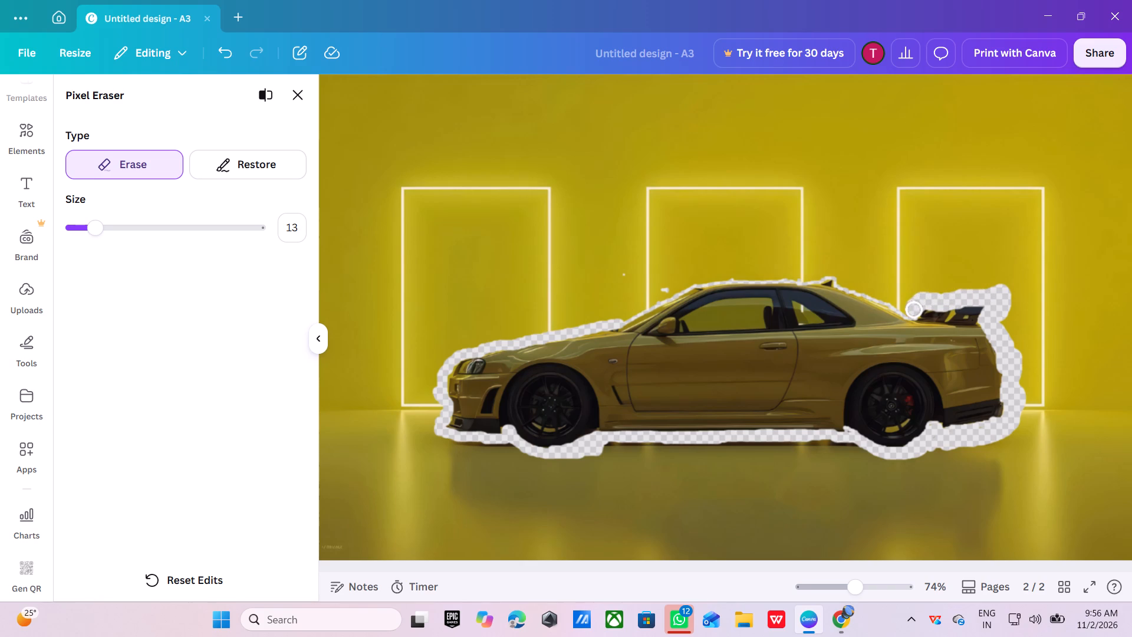
left_click_drag(914, 310, 839, 275)
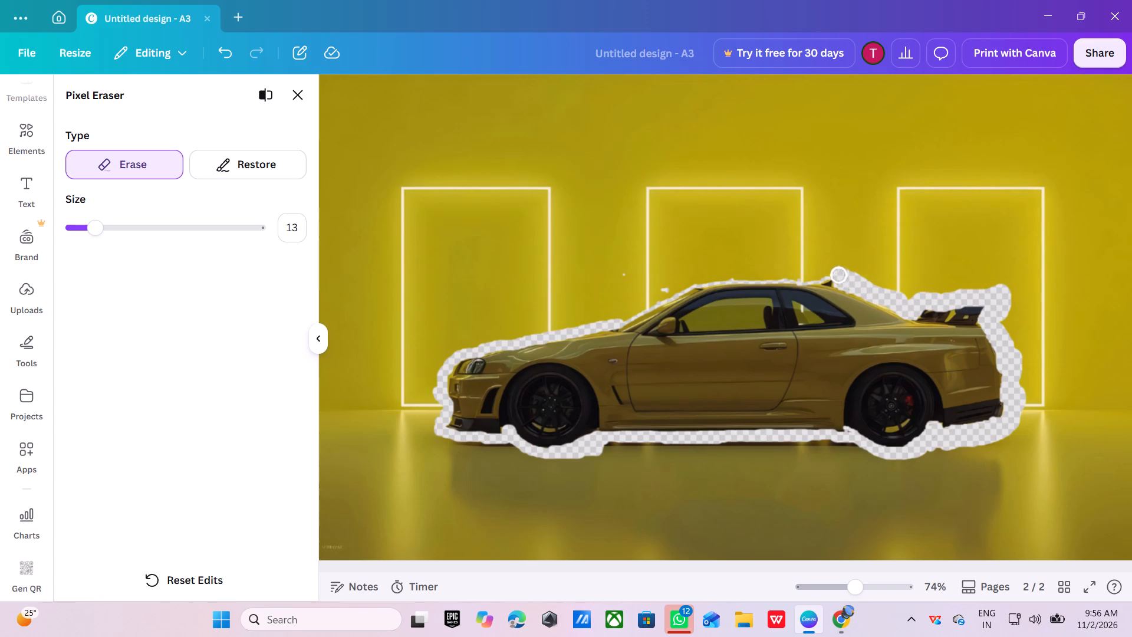
left_click_drag(839, 275, 463, 271)
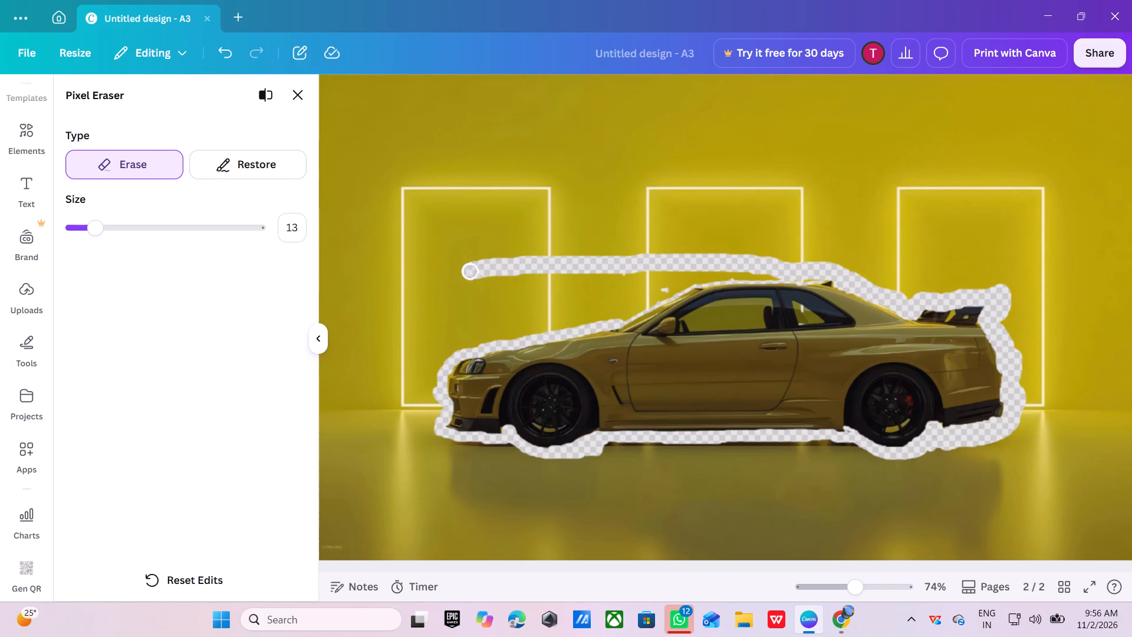
left_click_drag(463, 271, 633, 307)
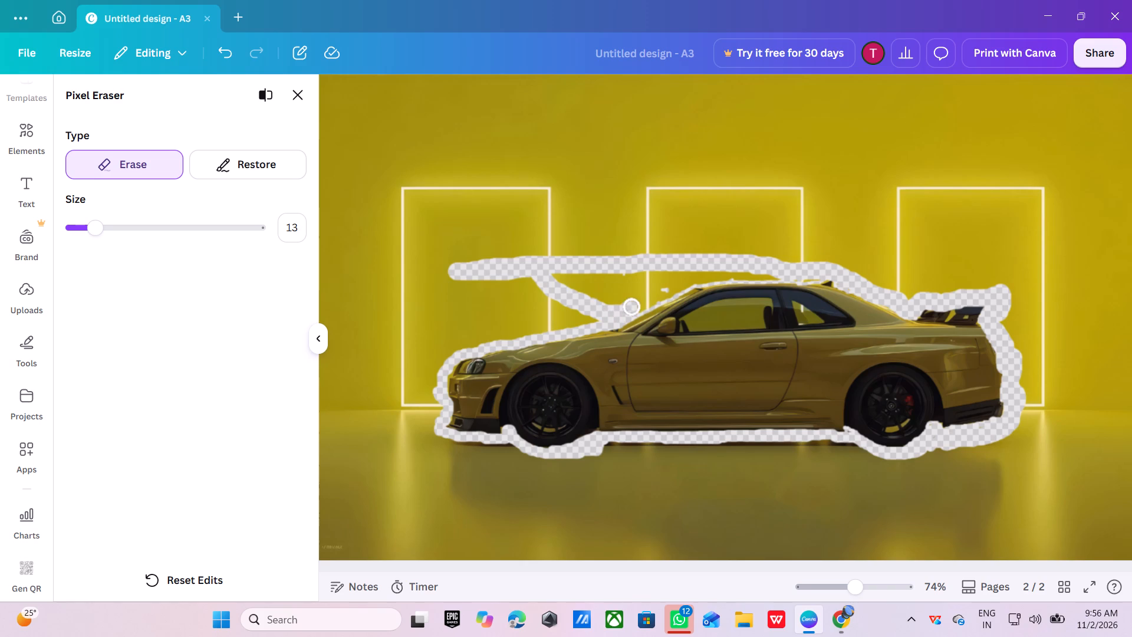
left_click_drag(633, 307, 776, 271)
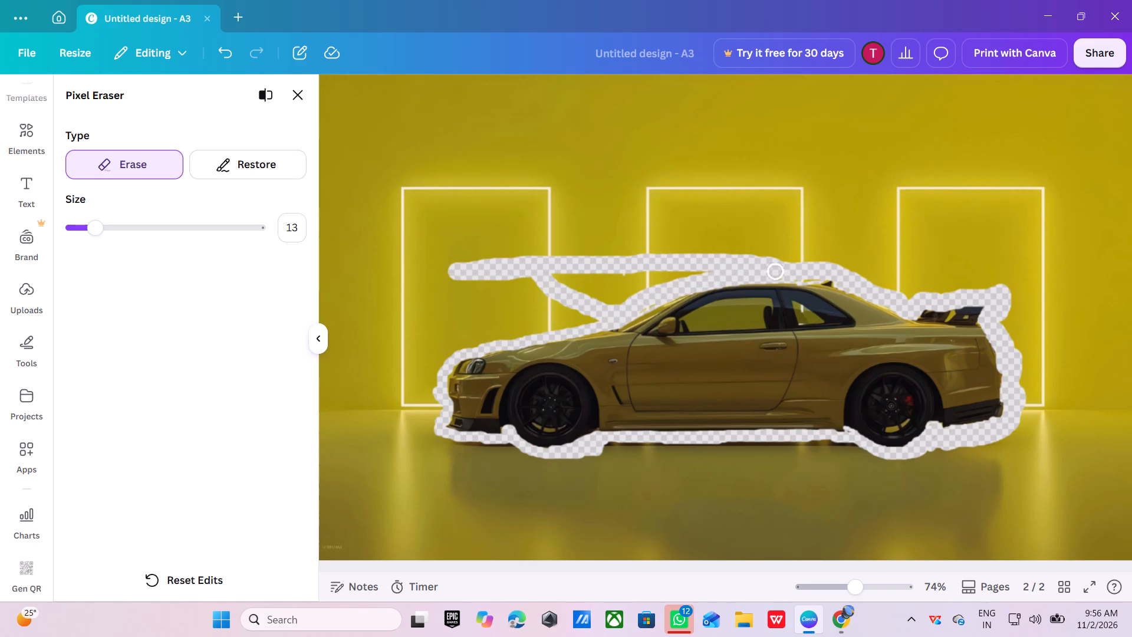
left_click_drag(776, 271, 804, 270)
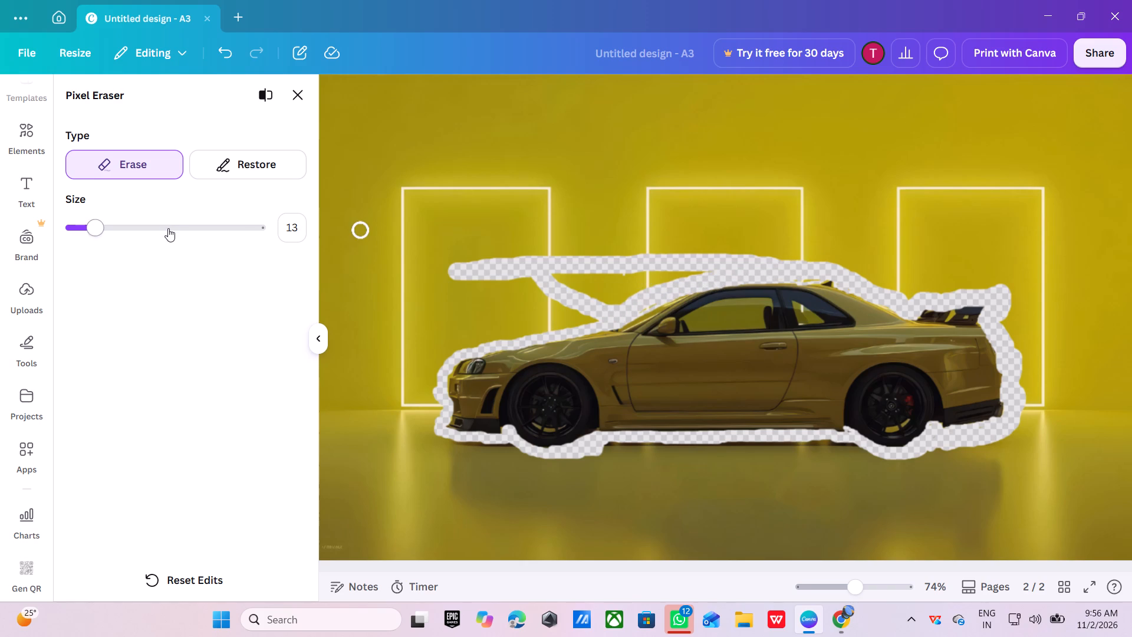
With eraser size 51, erase the outer border of wall and floor on all sides of the yellow car image.
left_click(167, 228)
left_click_drag(335, 74, 442, 146)
left_click(442, 146)
left_click_drag(350, 117, 785, 87)
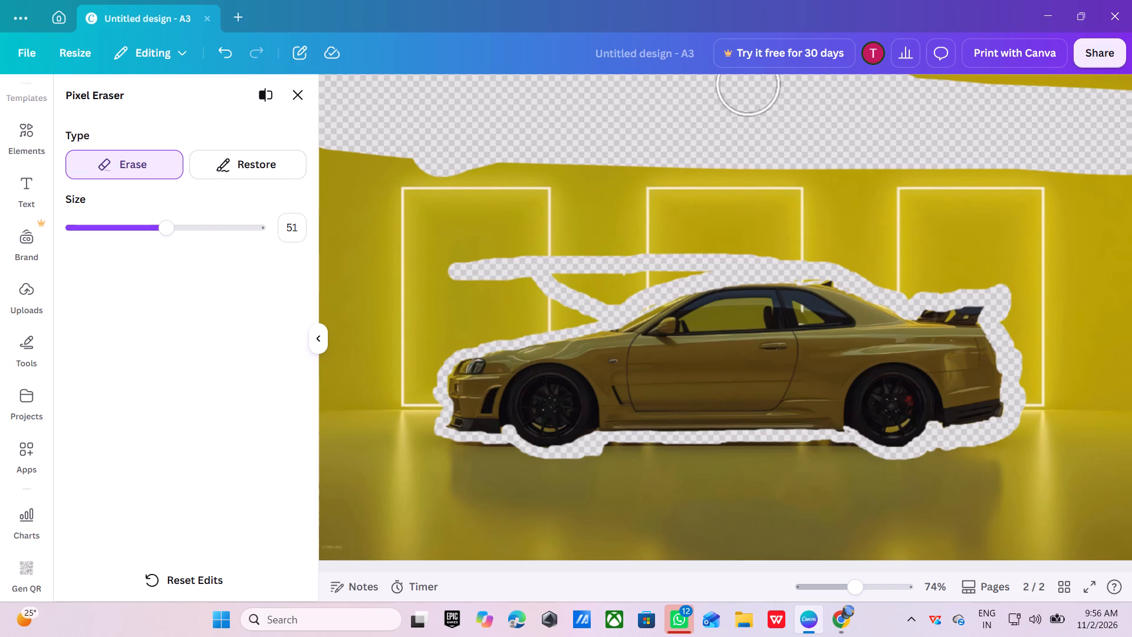
left_click_drag(785, 87, 1131, 558)
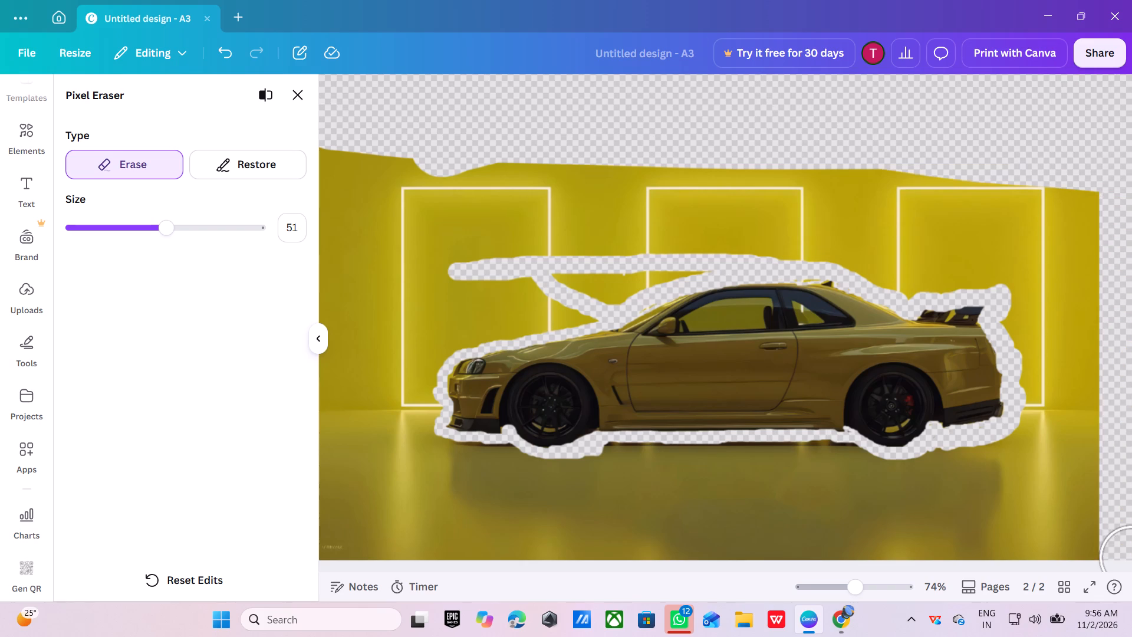
left_click_drag(1131, 558, 317, 462)
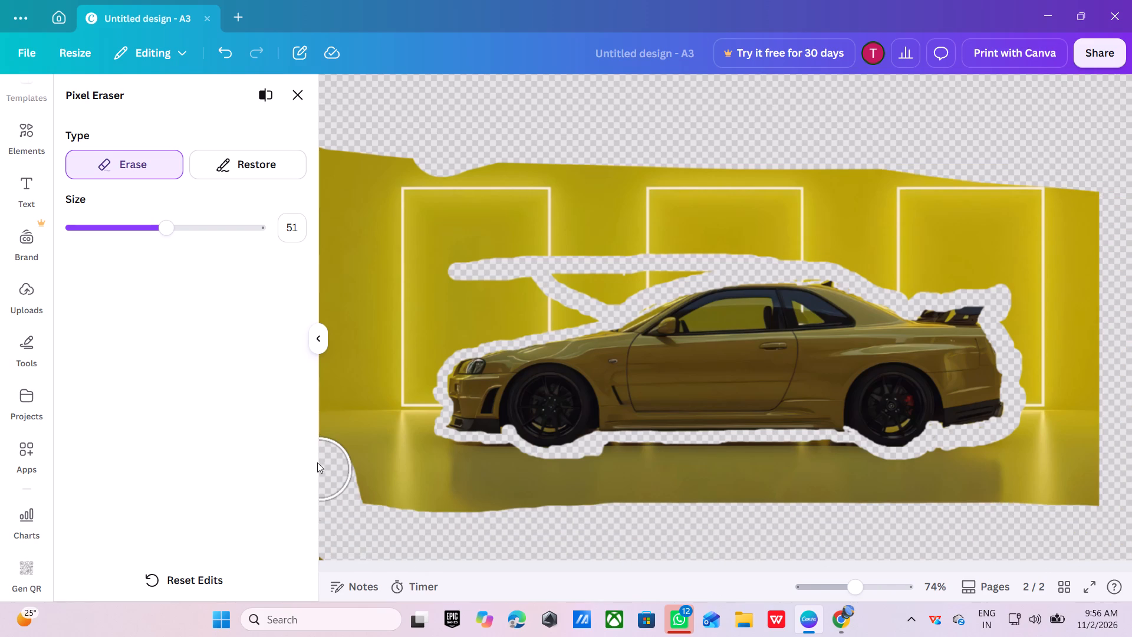
left_click_drag(317, 462, 336, 166)
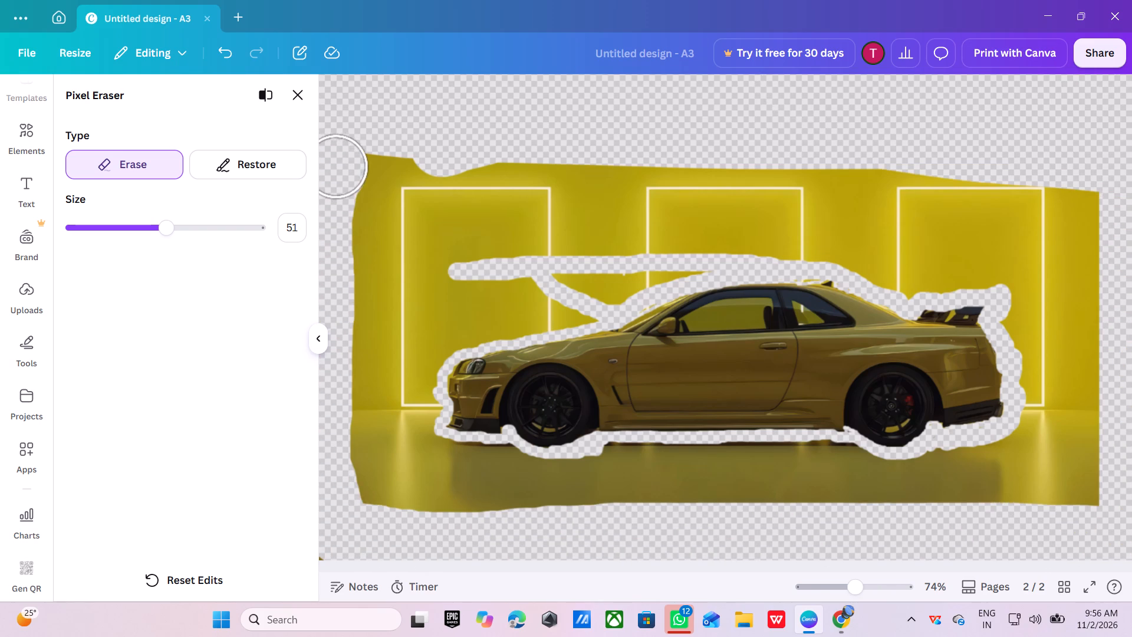
Erase a further band inward around the car, across the upper wall, behind the rear, along the floor and ahead of the front.
left_click_drag(336, 166, 1086, 219)
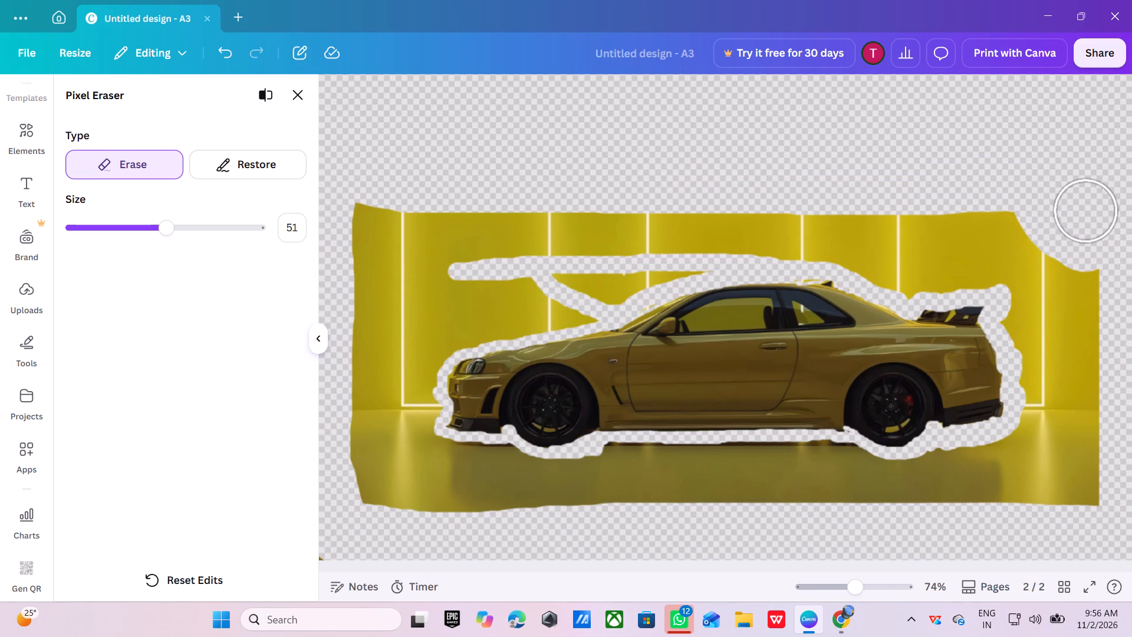
left_click_drag(1086, 219, 729, 500)
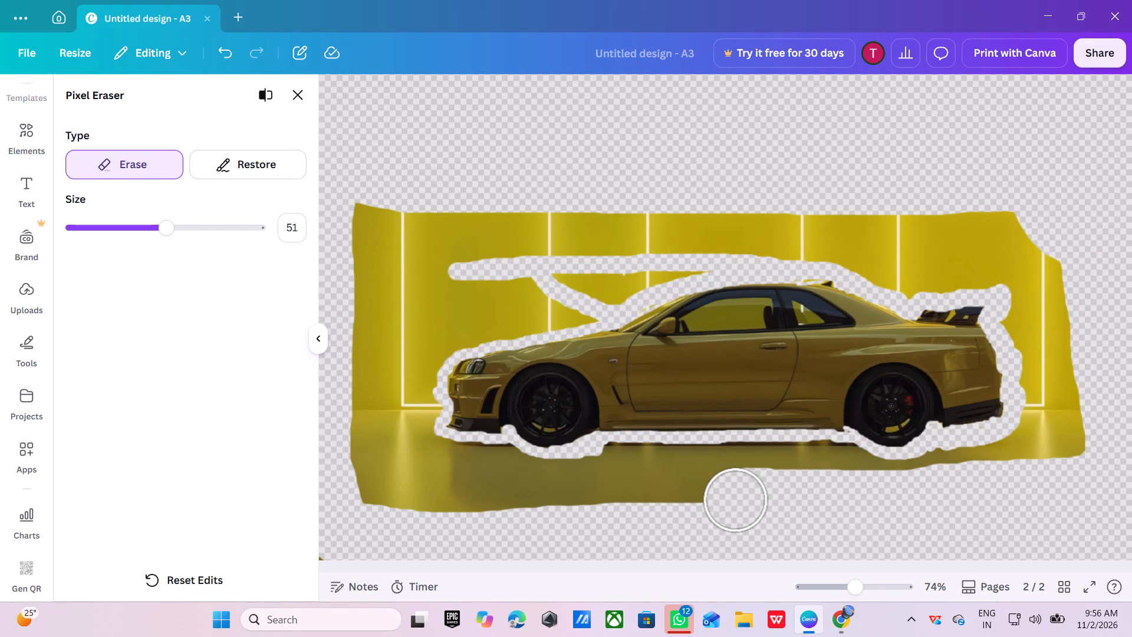
left_click_drag(729, 500, 370, 308)
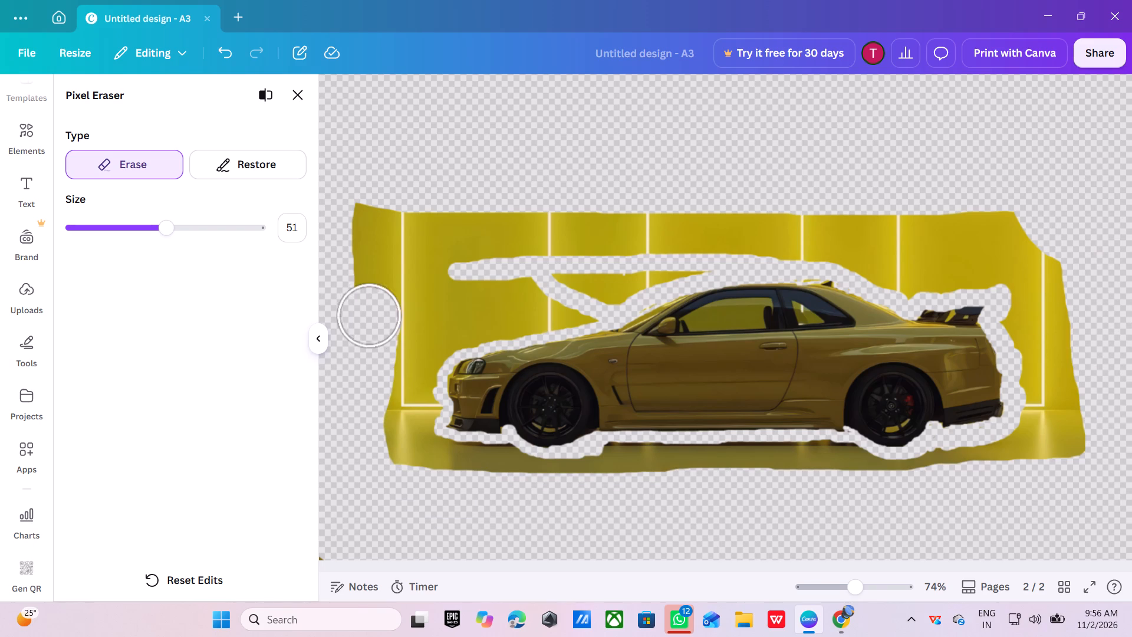
left_click_drag(370, 308, 987, 227)
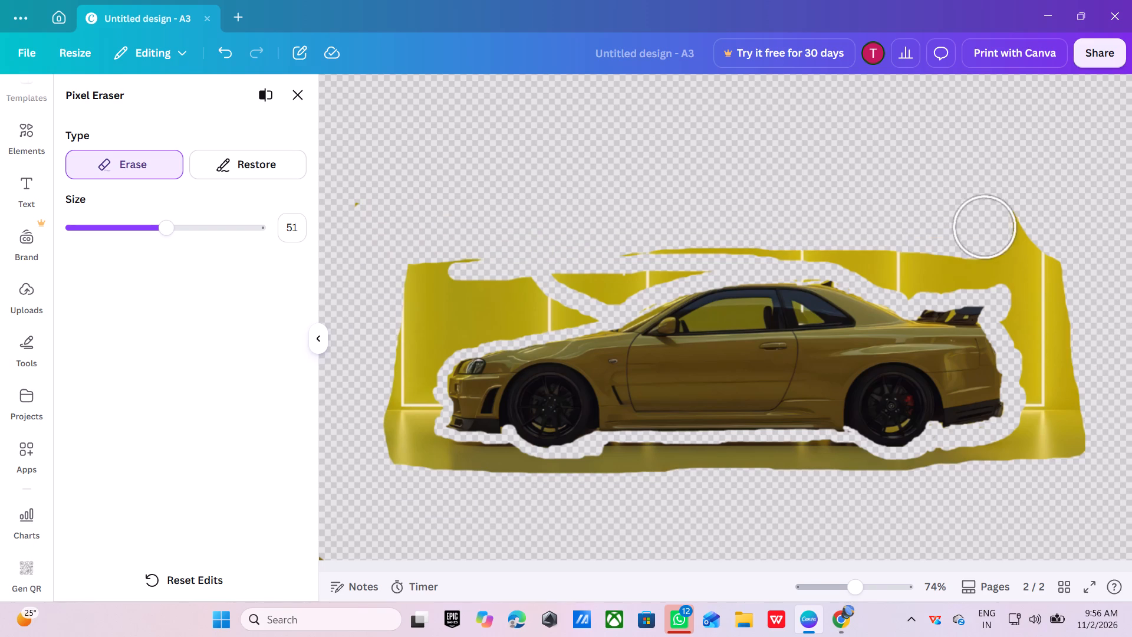
Erase the background behind the rear, the remaining floor under the car, and the floor and wall ahead of the front bumper.
left_click_drag(987, 227, 891, 478)
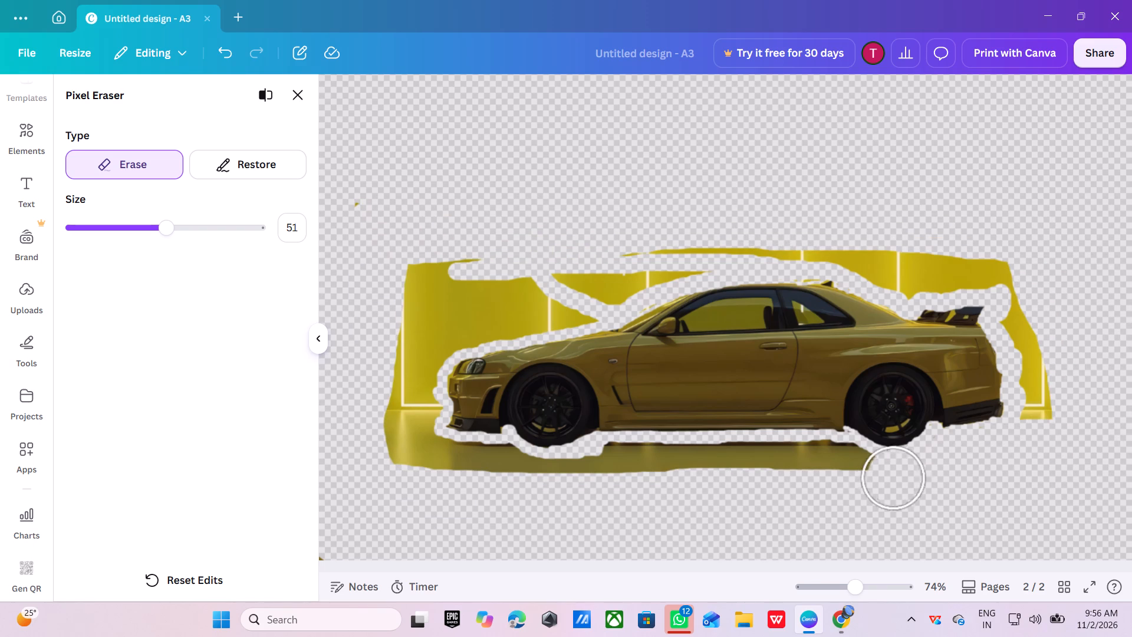
left_click_drag(891, 478, 626, 463)
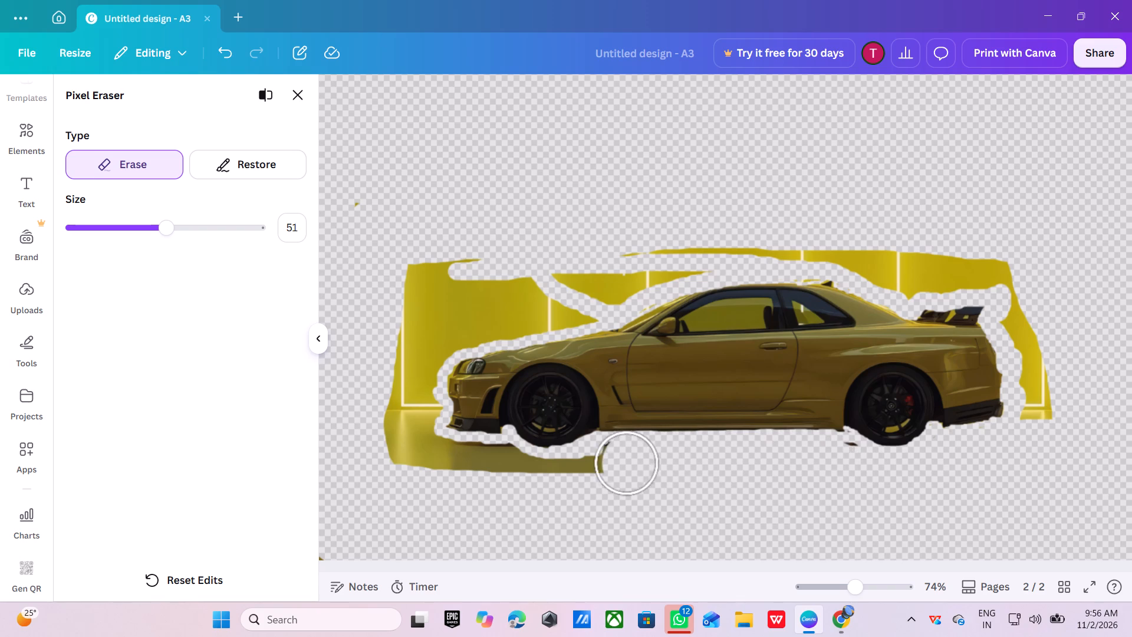
left_click_drag(626, 463, 463, 463)
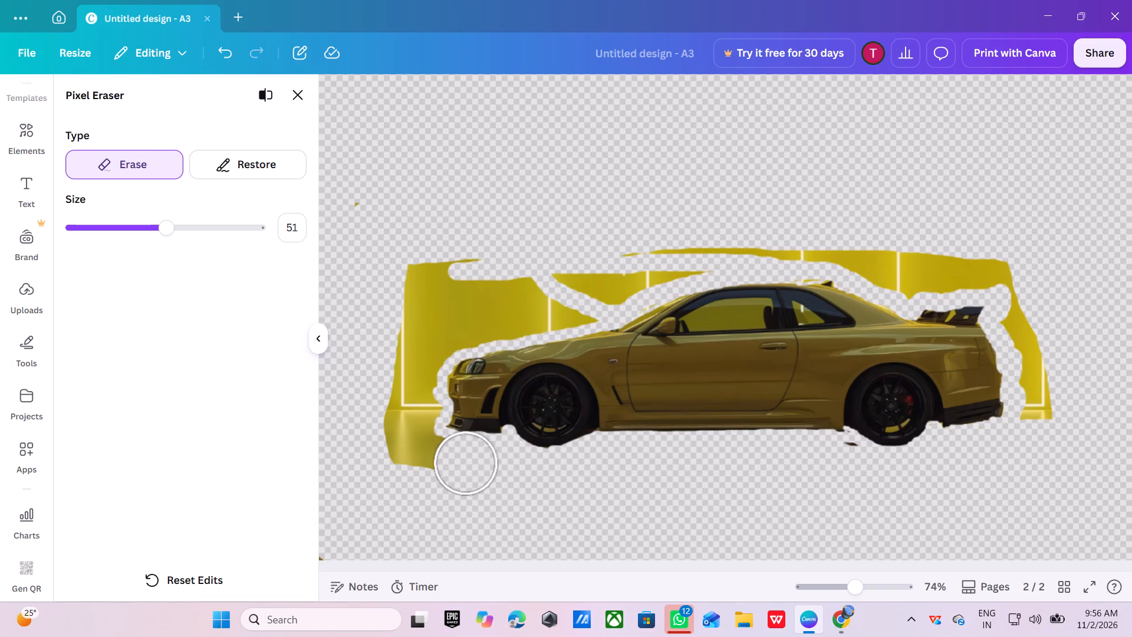
left_click_drag(463, 463, 407, 412)
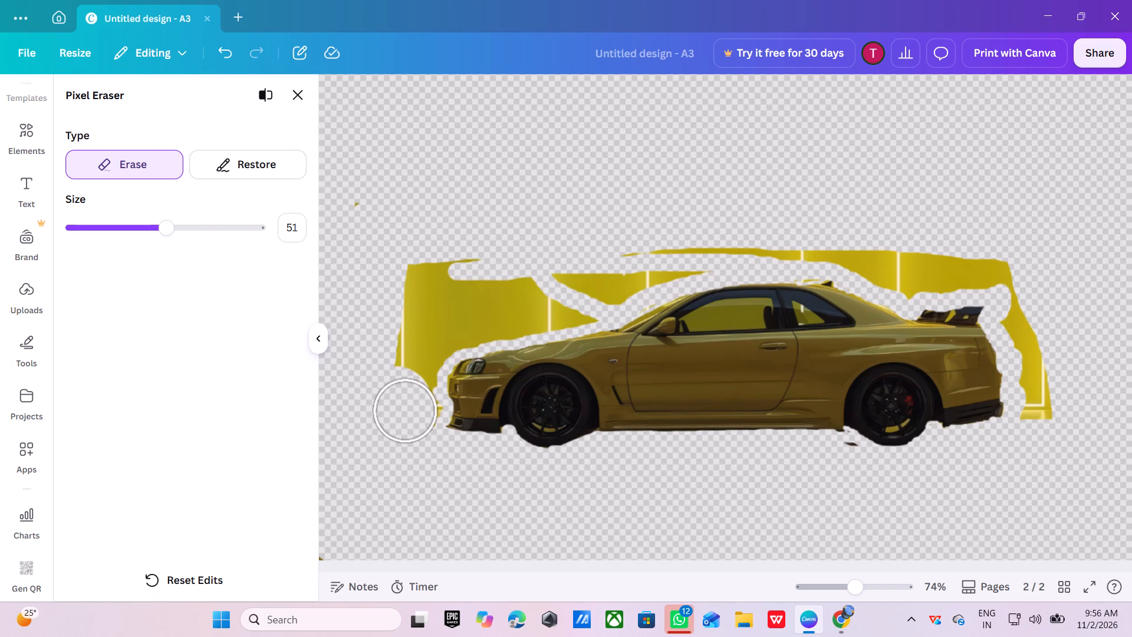
left_click_drag(407, 412, 416, 357)
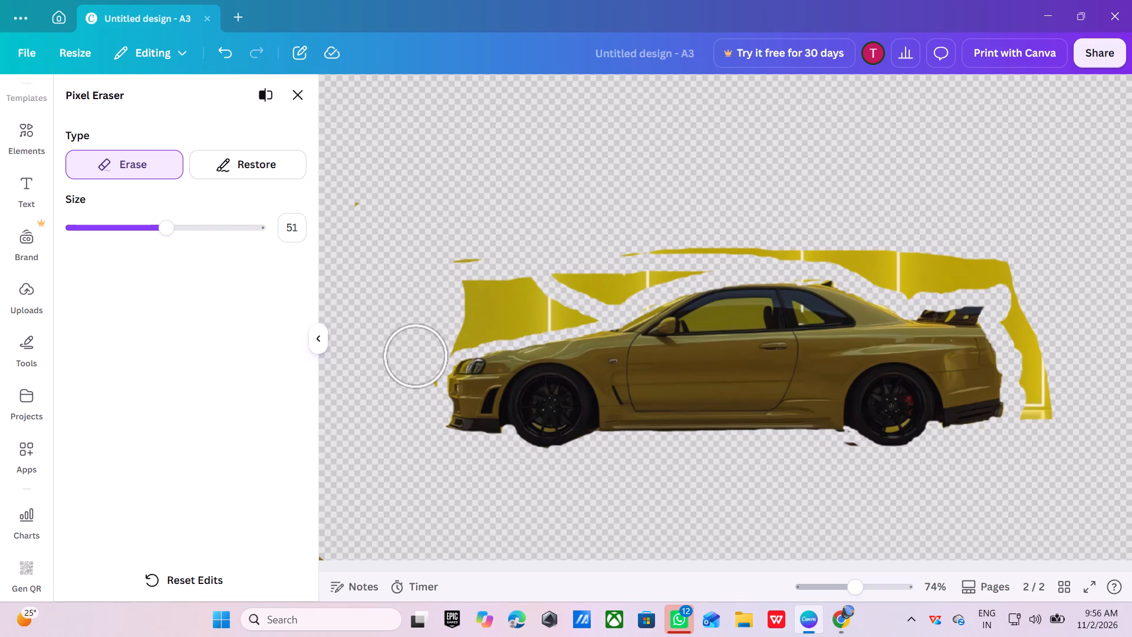
Erase the remaining wall above the bonnet, windscreen, roof and spoiler and behind the rear bumper, and finish erasing.
left_click_drag(416, 357, 580, 306)
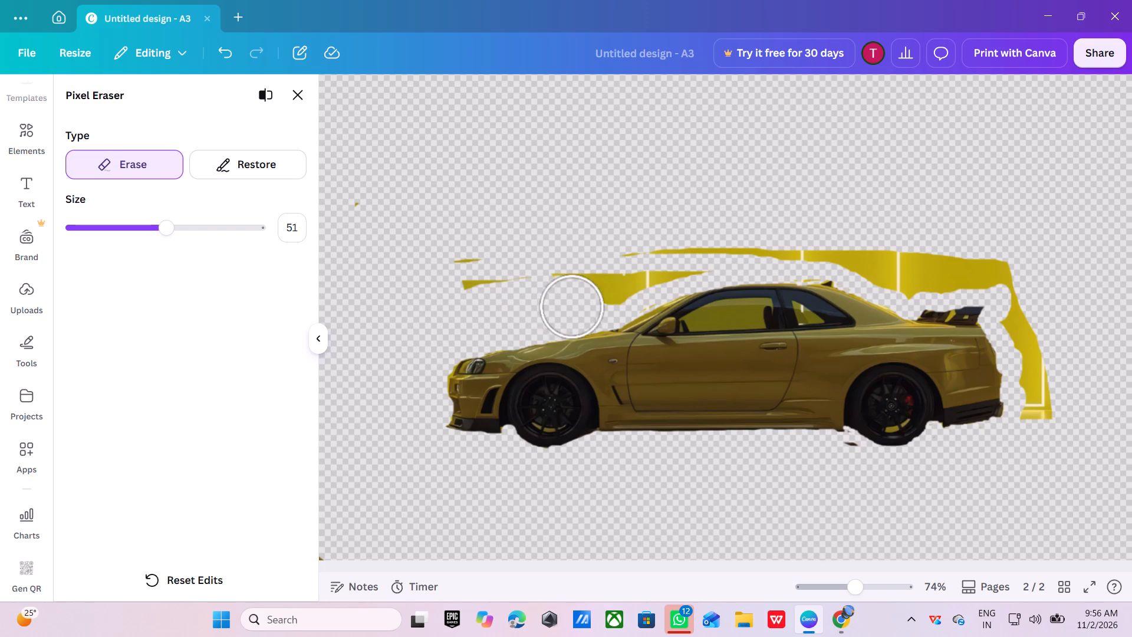
left_click_drag(580, 306, 709, 257)
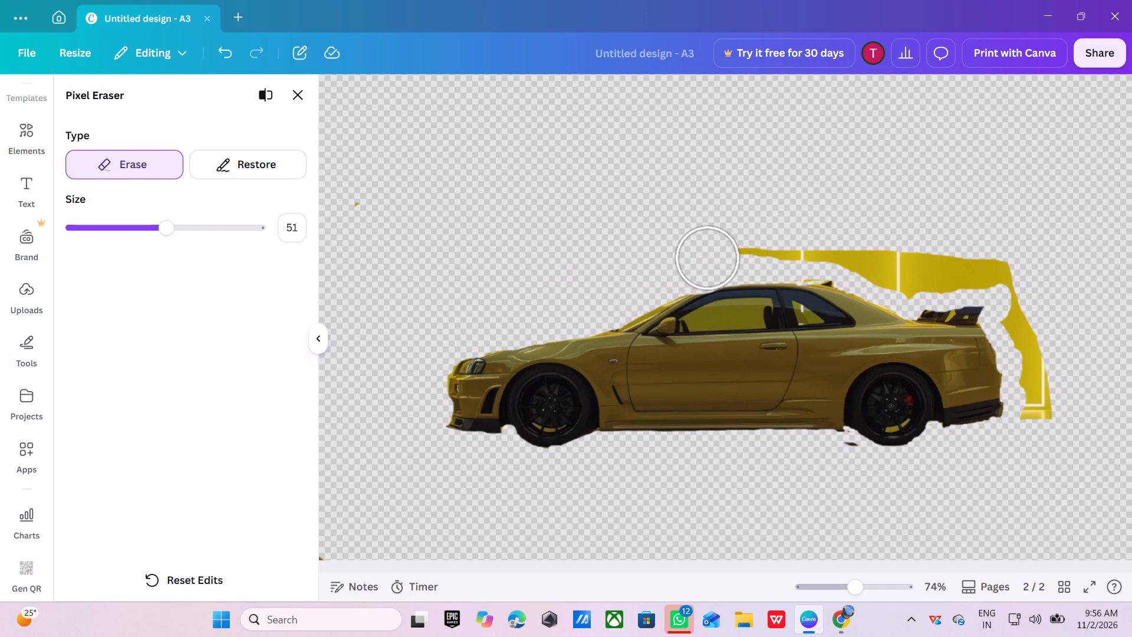
left_click_drag(709, 257, 1000, 260)
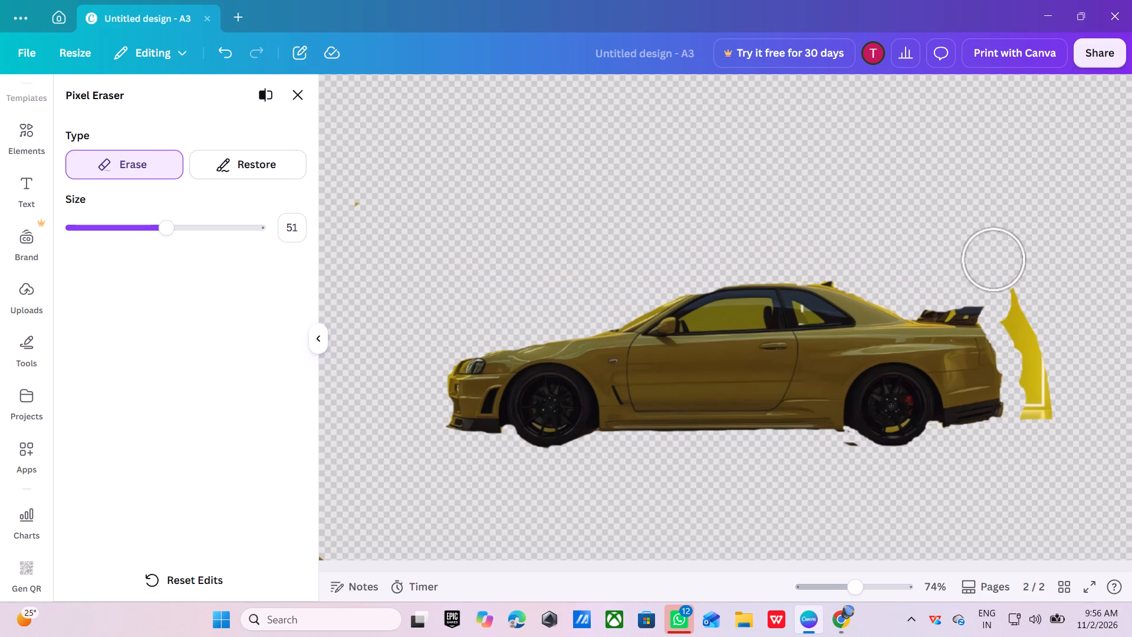
left_click_drag(1000, 260, 1064, 465)
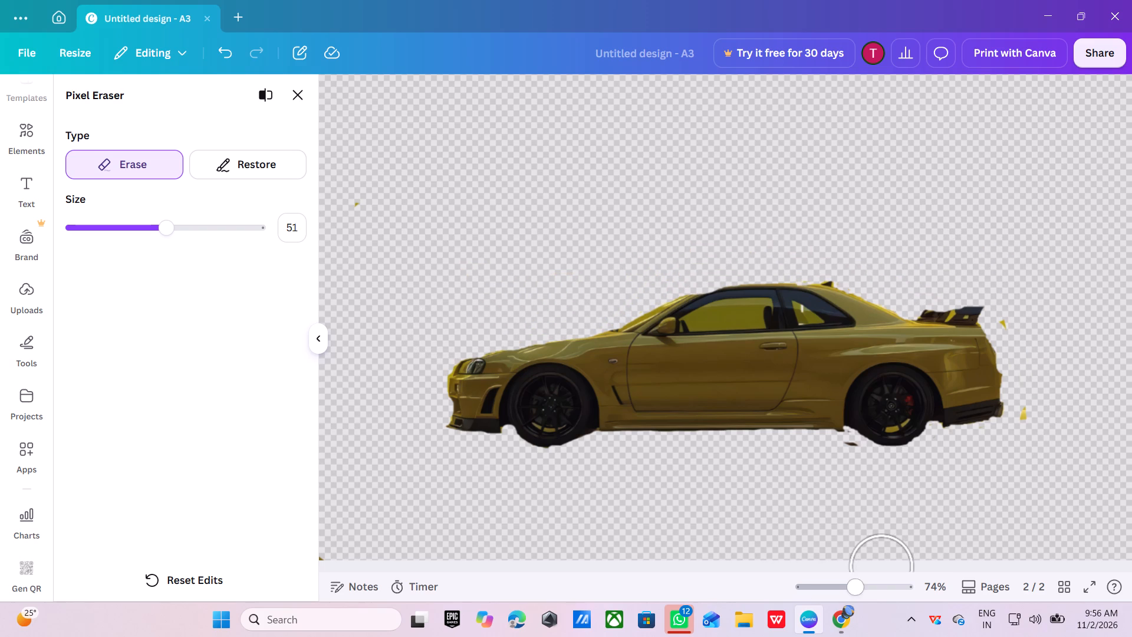
left_click(303, 97)
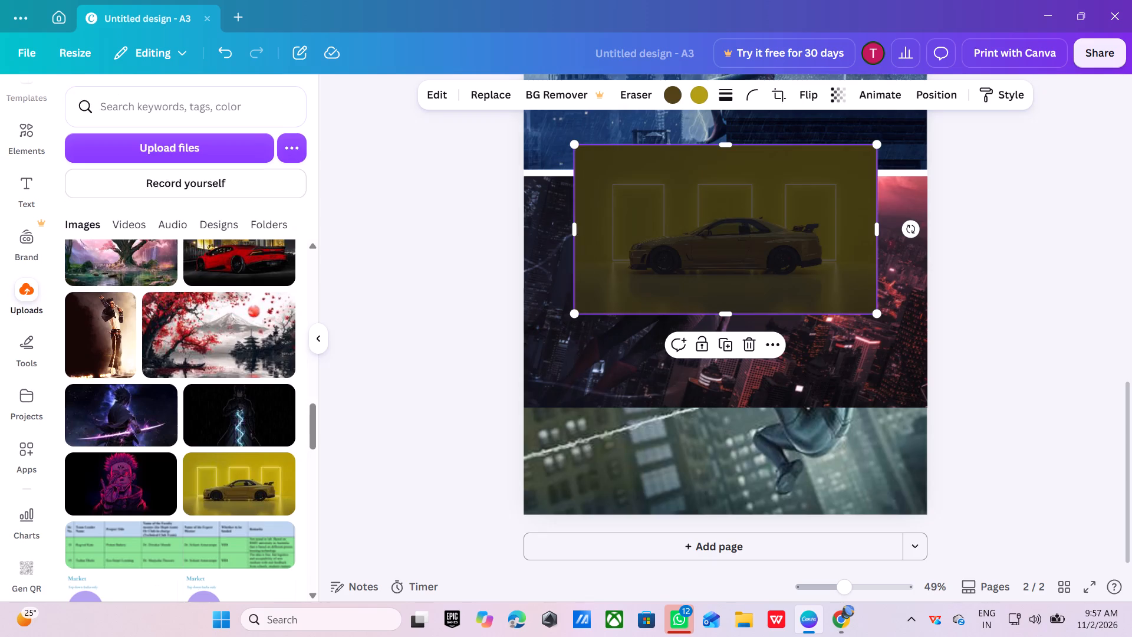
Move the car cut-out to the bottom of page 2 over the grey-green city image, reducing its size slightly.
left_click_drag(717, 257, 616, 498)
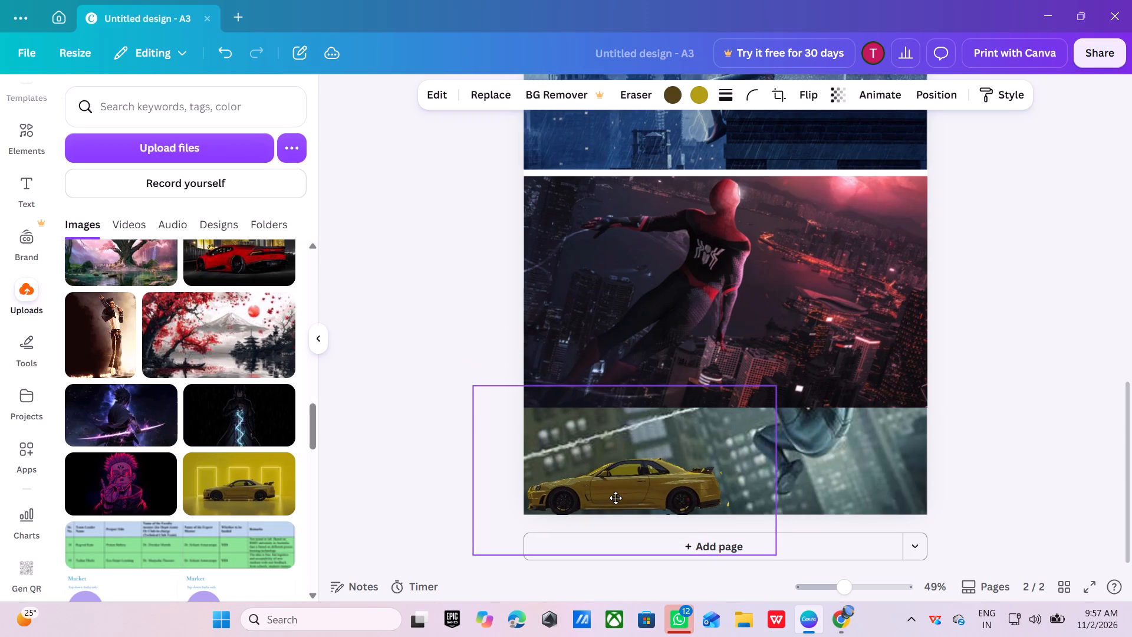
left_click_drag(616, 498, 612, 500)
left_click_drag(773, 388, 844, 330)
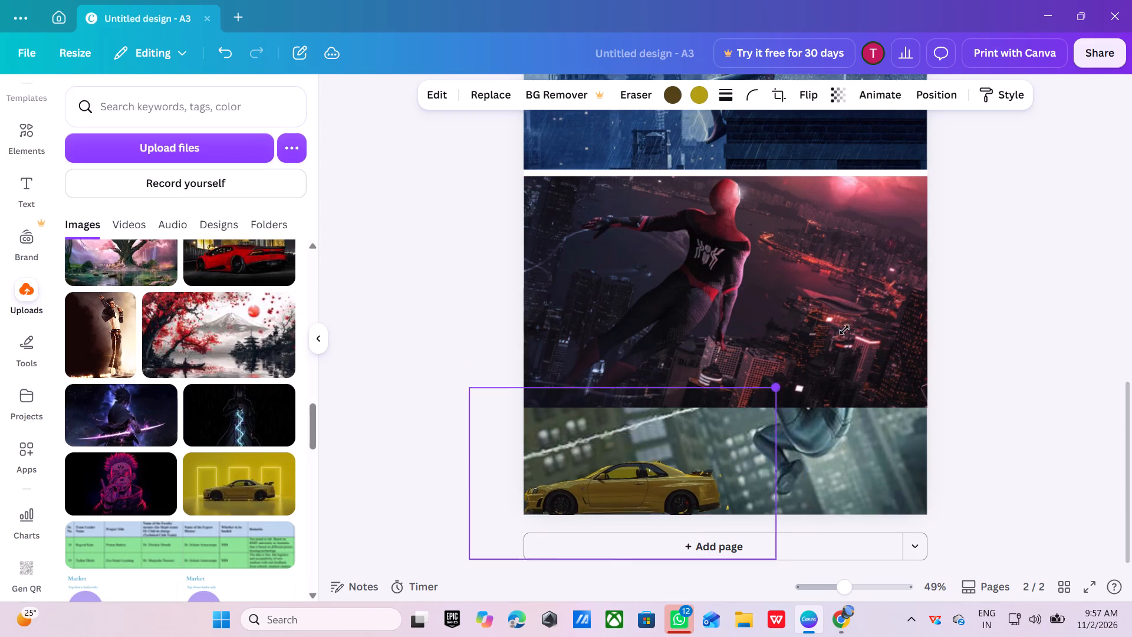
left_click_drag(844, 330, 736, 362)
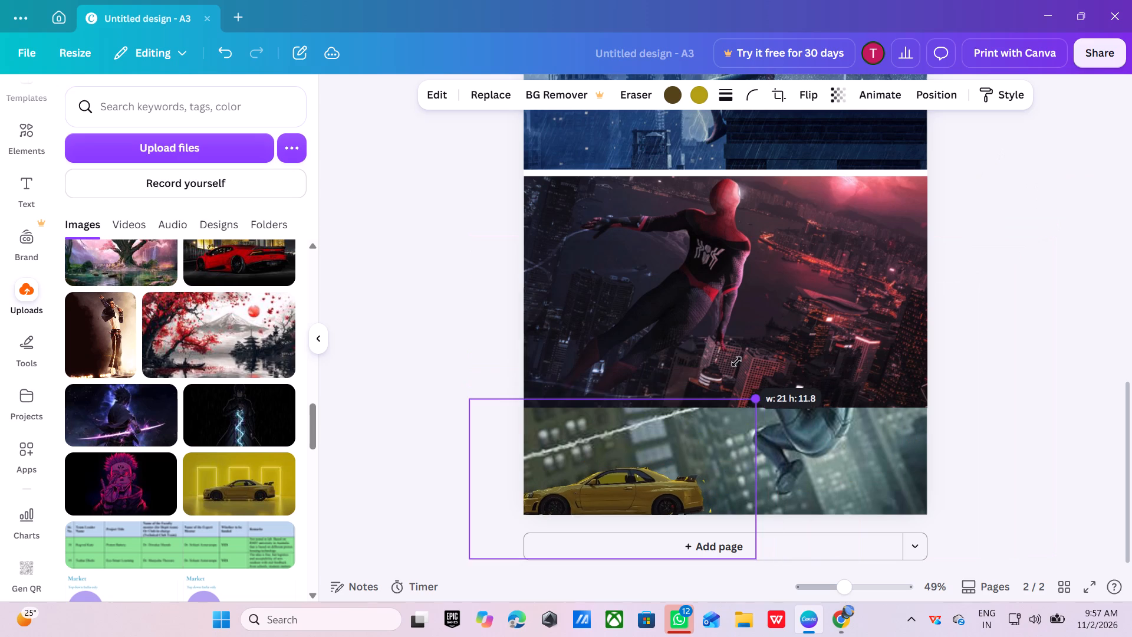
left_click_drag(736, 362, 724, 382)
left_click_drag(628, 491, 765, 436)
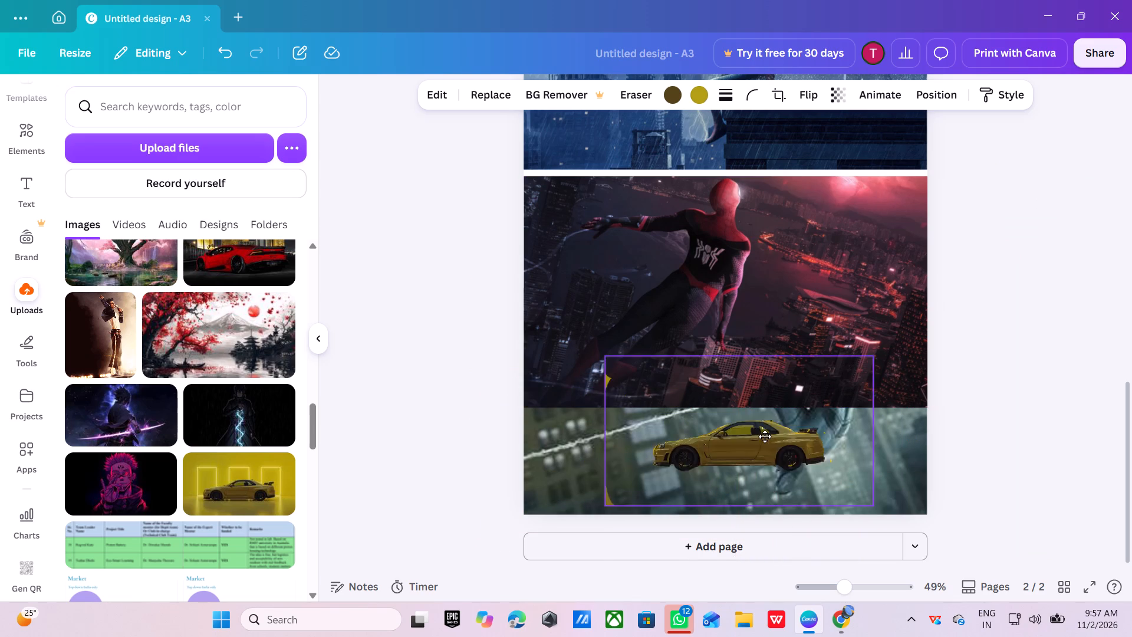
left_click_drag(765, 436, 751, 482)
Enlarge the car image until its frame slightly exceeds page 2's width, with the tyres near the page's bottom edge.
left_click_drag(863, 400, 891, 366)
left_click(666, 436)
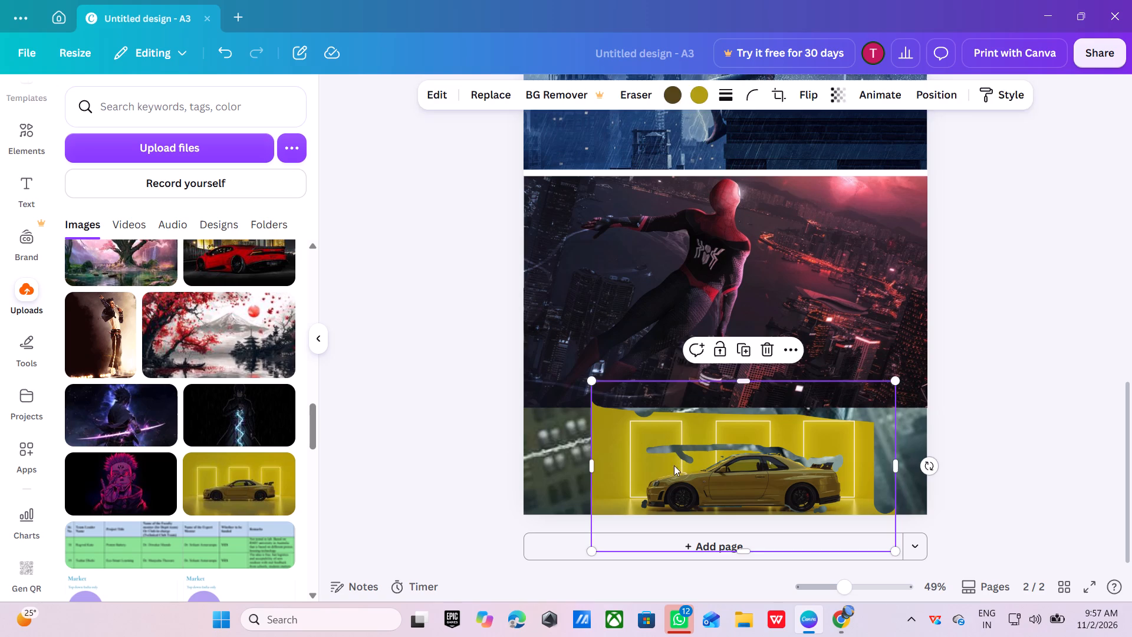
left_click(599, 335)
left_click(617, 455)
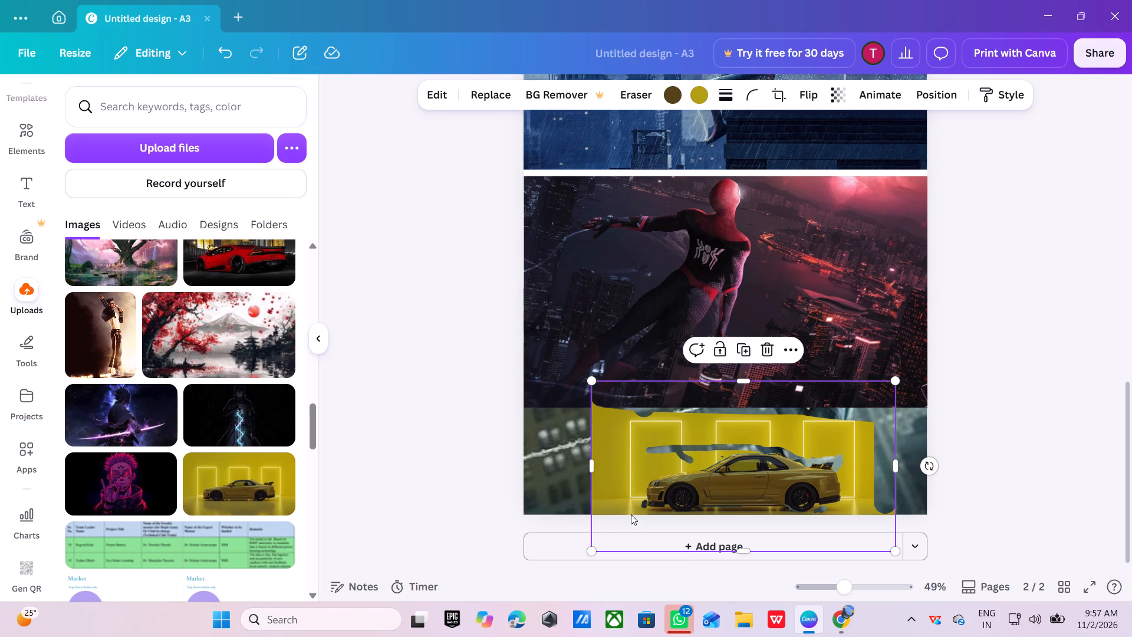
left_click_drag(589, 381, 547, 320)
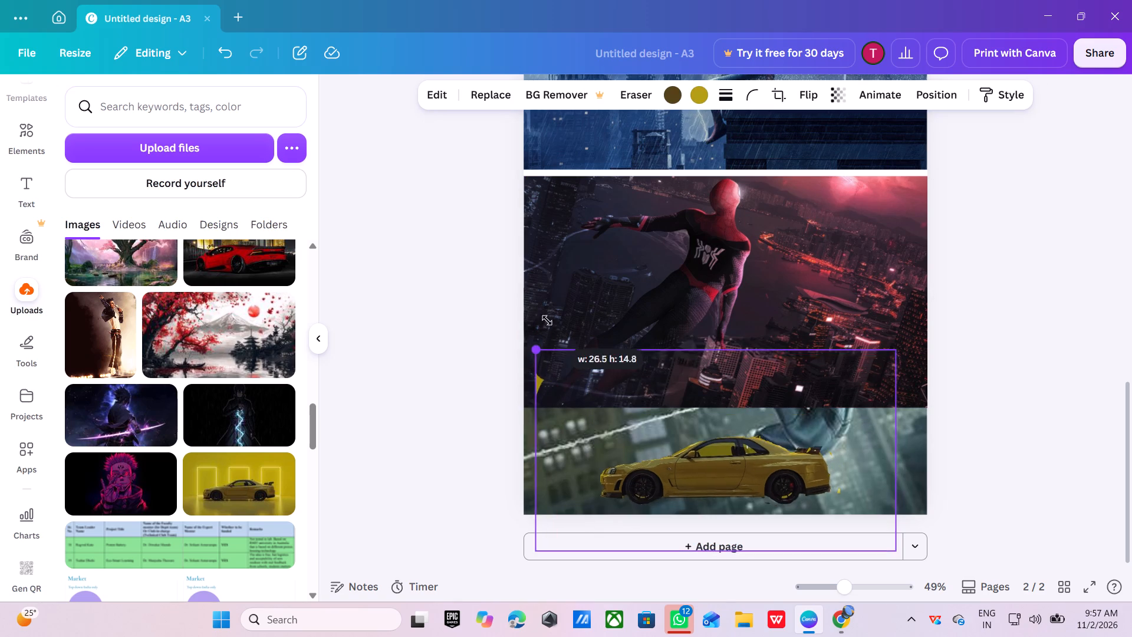
left_click_drag(547, 320, 517, 260)
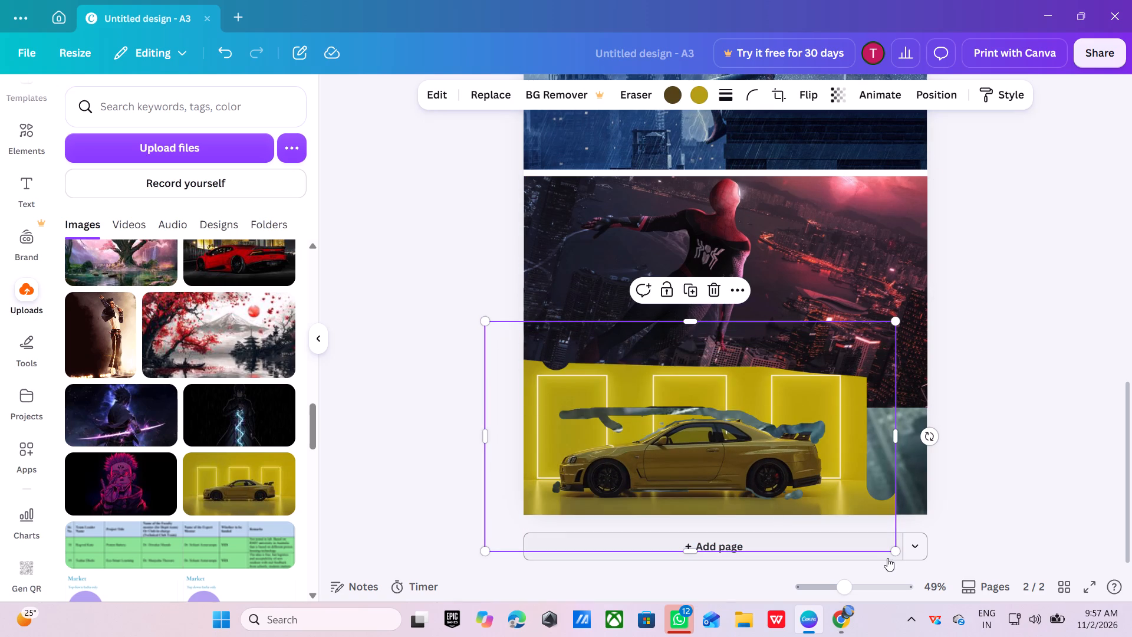
left_click_drag(896, 551, 942, 566)
left_click(996, 388)
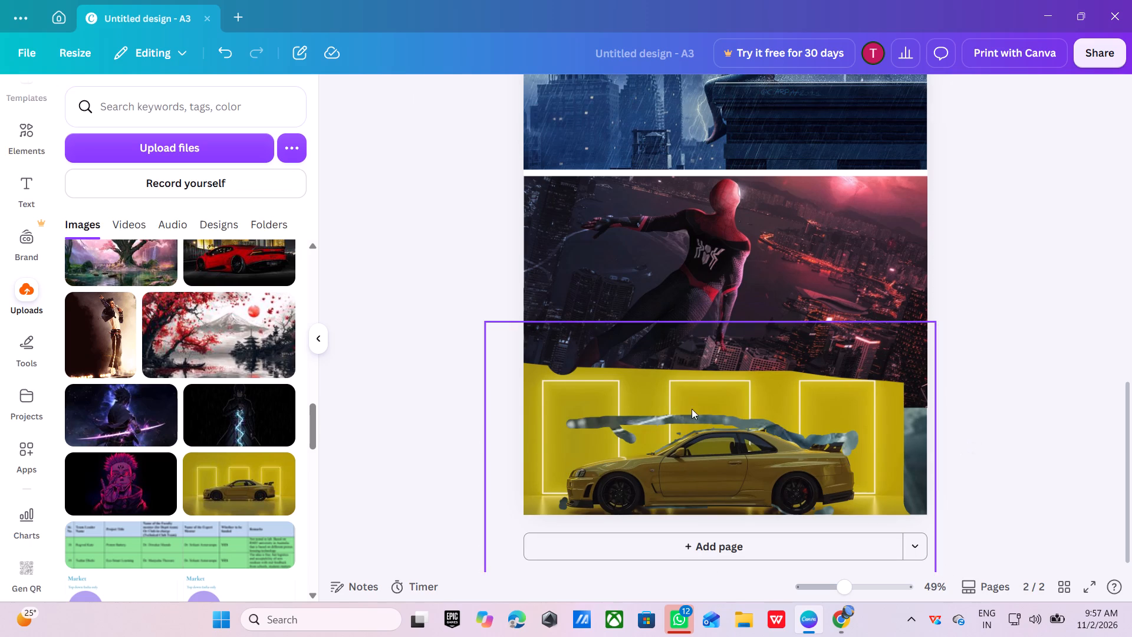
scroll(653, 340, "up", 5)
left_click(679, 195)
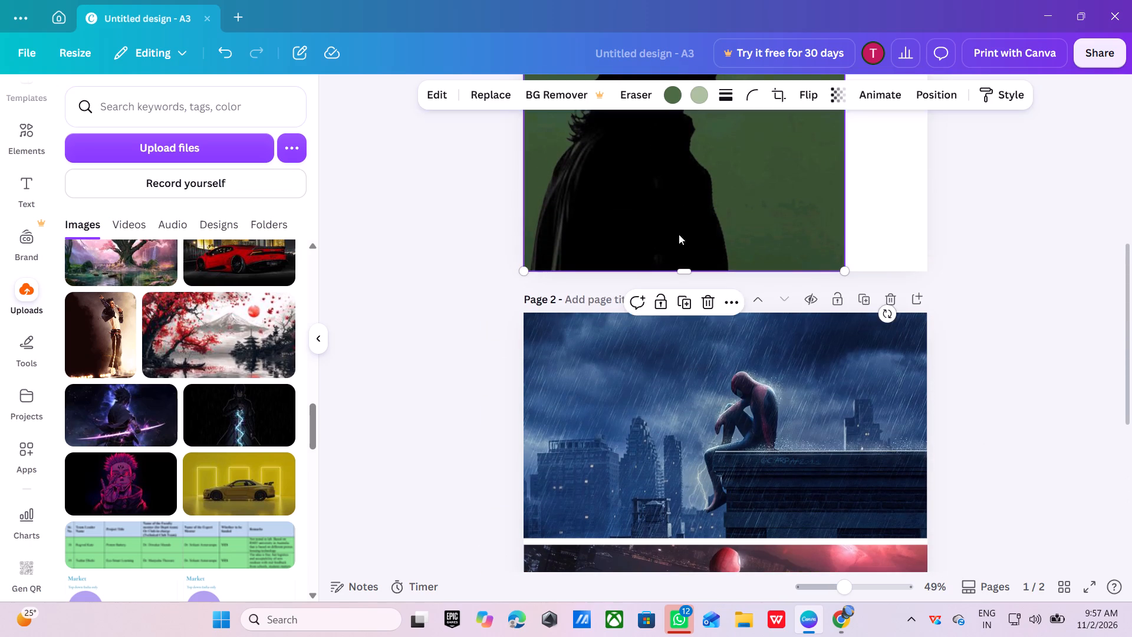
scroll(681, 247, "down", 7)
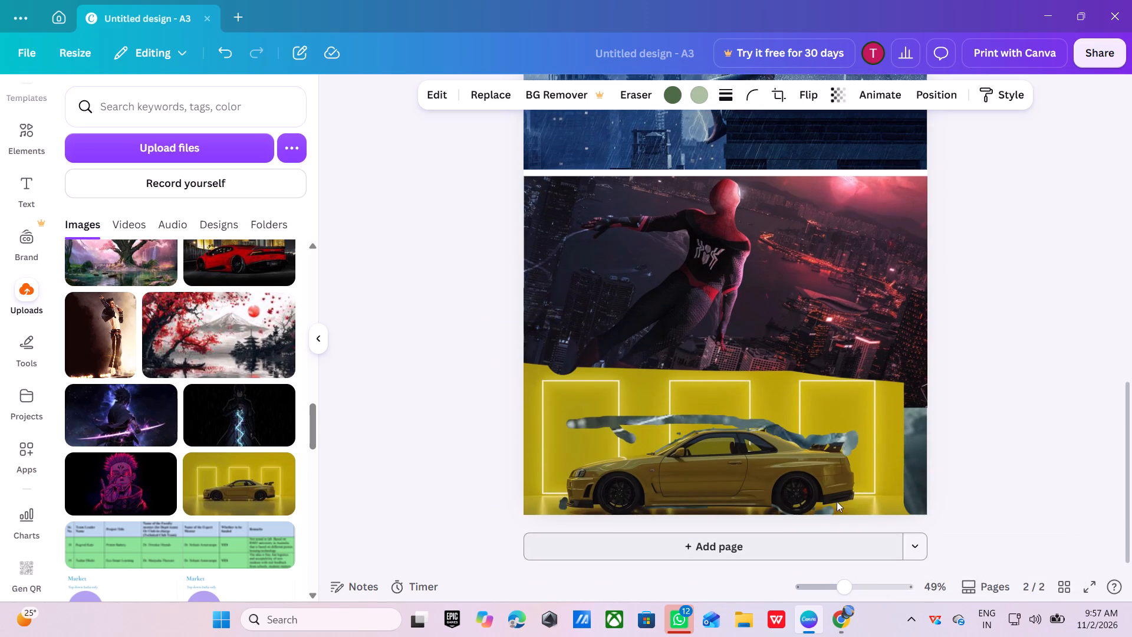
Reopen the car image in the Pixel Eraser and erase the leftover yellow patches along its left edge with size 20.
left_click(774, 437)
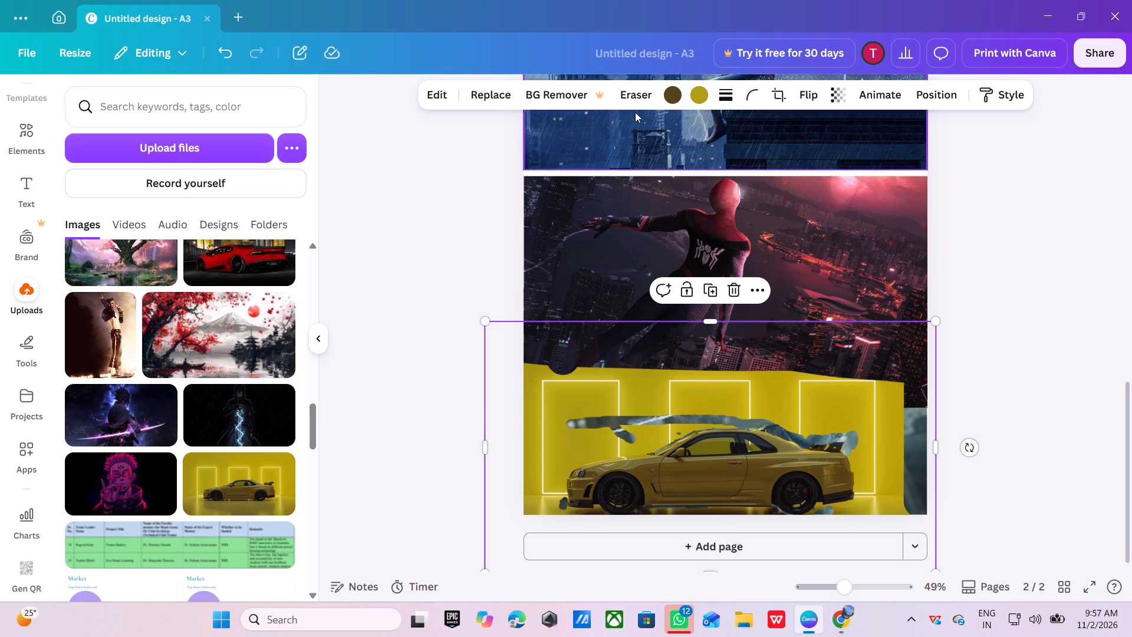
left_click(632, 97)
left_click(630, 152)
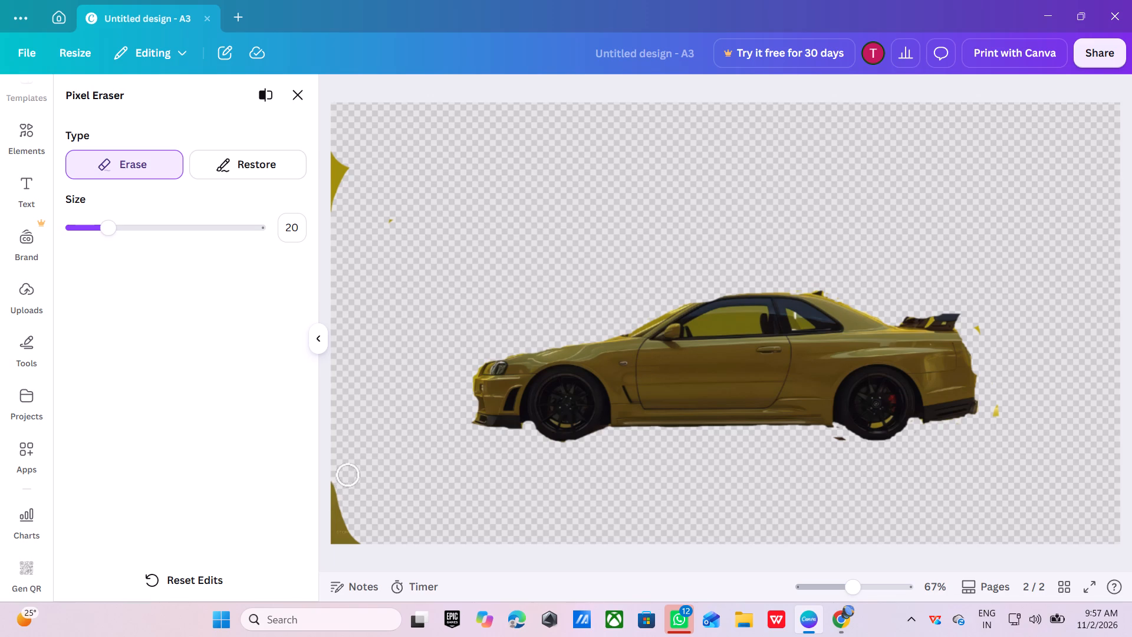
left_click_drag(348, 475, 357, 520)
left_click_drag(359, 398, 340, 136)
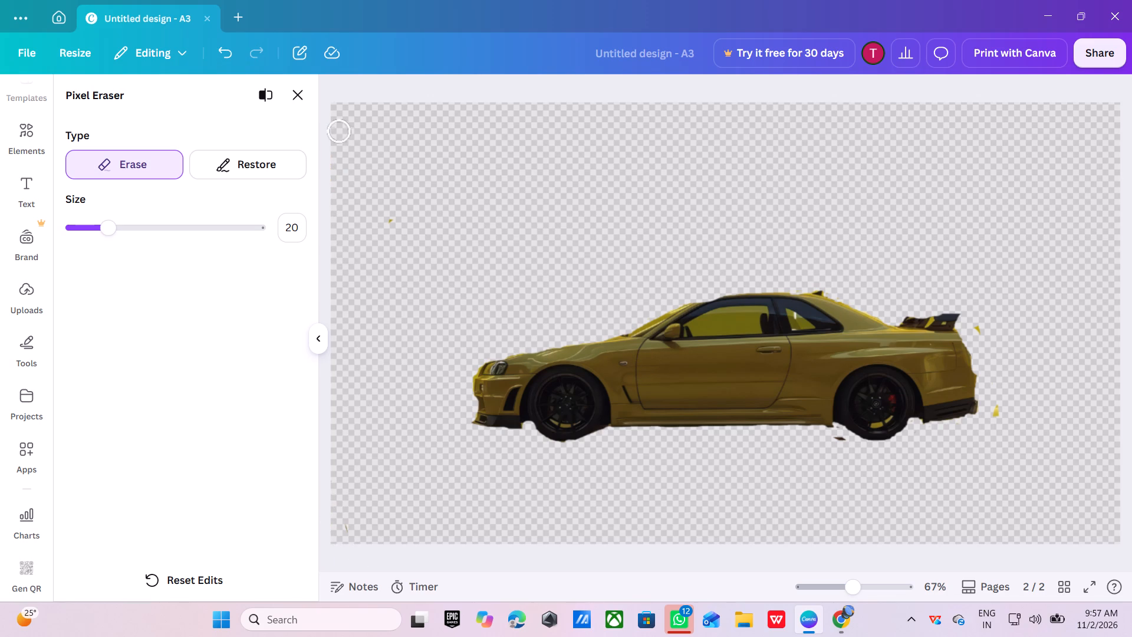
left_click_drag(340, 136, 344, 178)
left_click(291, 103)
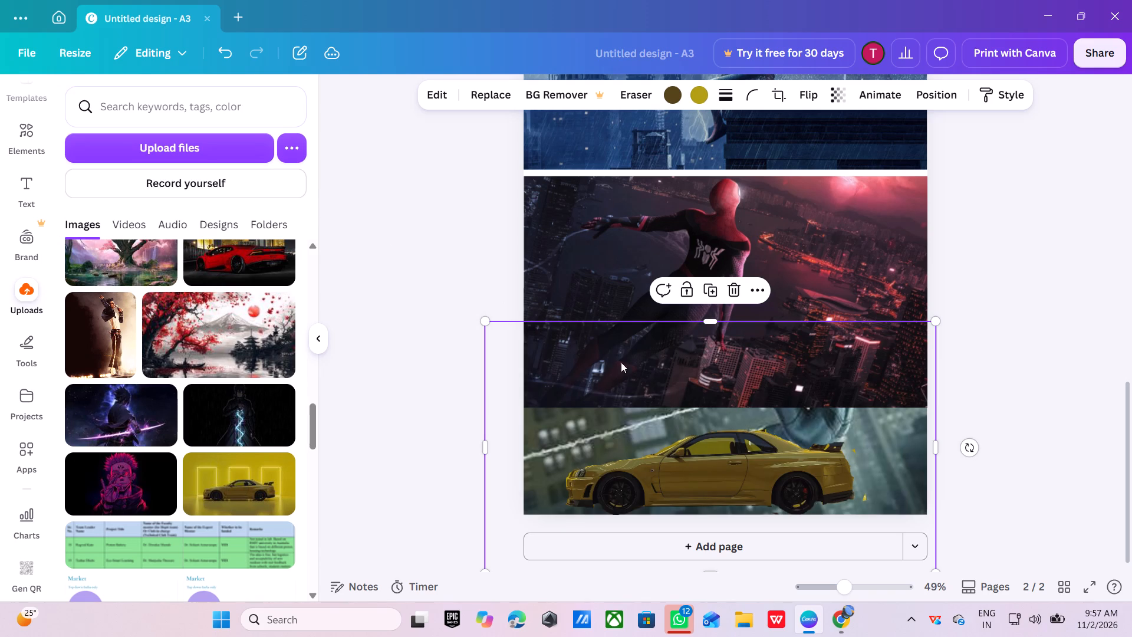
Review the layout of both pages, from the car cut-out on page 2 to the Loki poster on page 1.
left_click(432, 340)
scroll(678, 316, "up", 4)
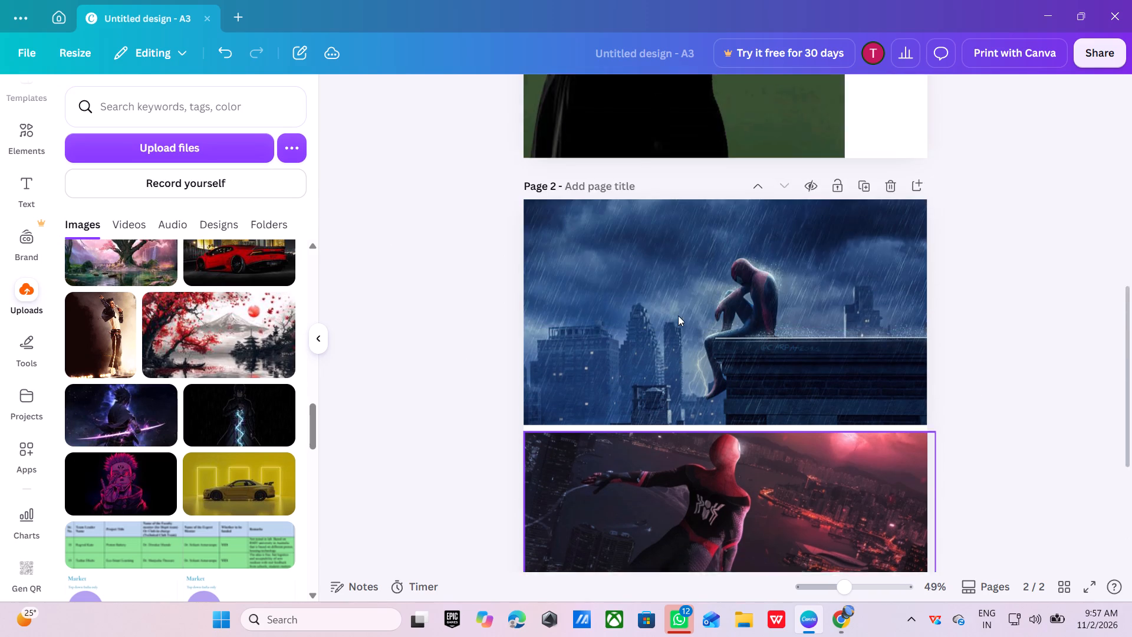
scroll(678, 316, "up", 6)
scroll(678, 316, "down", 16)
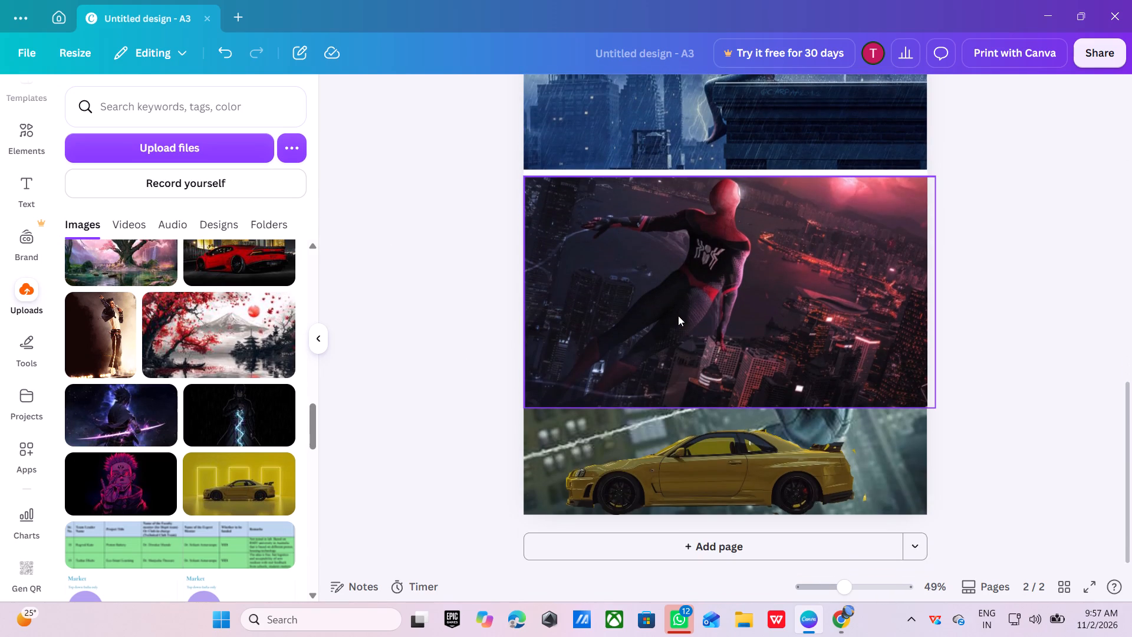
scroll(678, 316, "up", 15)
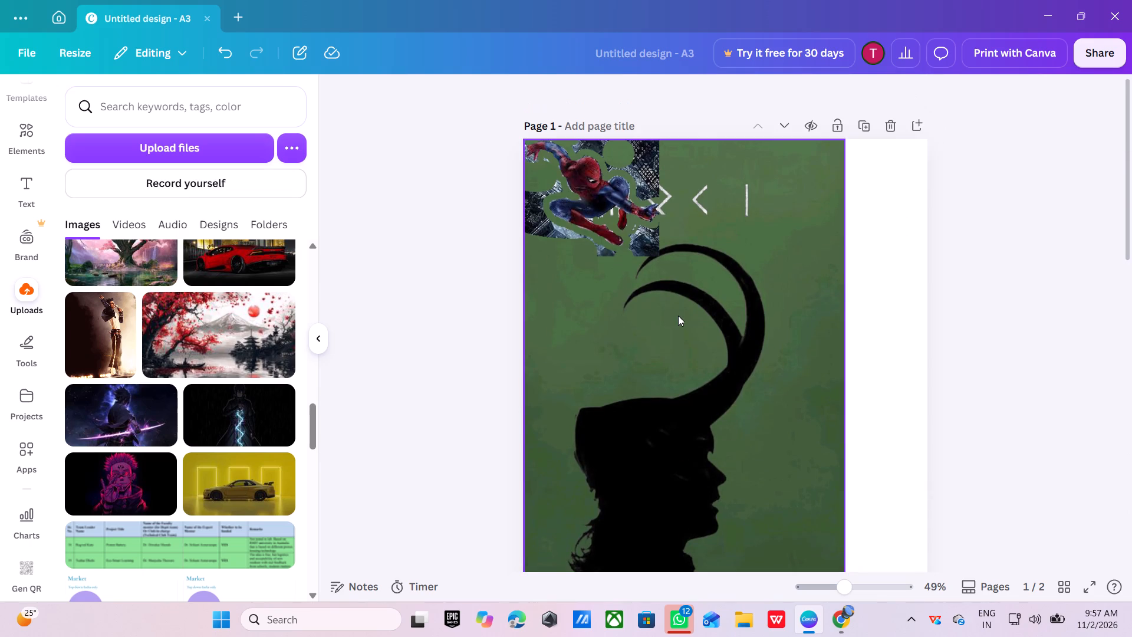
Switch on the computer's mobile hotspot in the system quick settings and return to the poster design.
left_click(1015, 622)
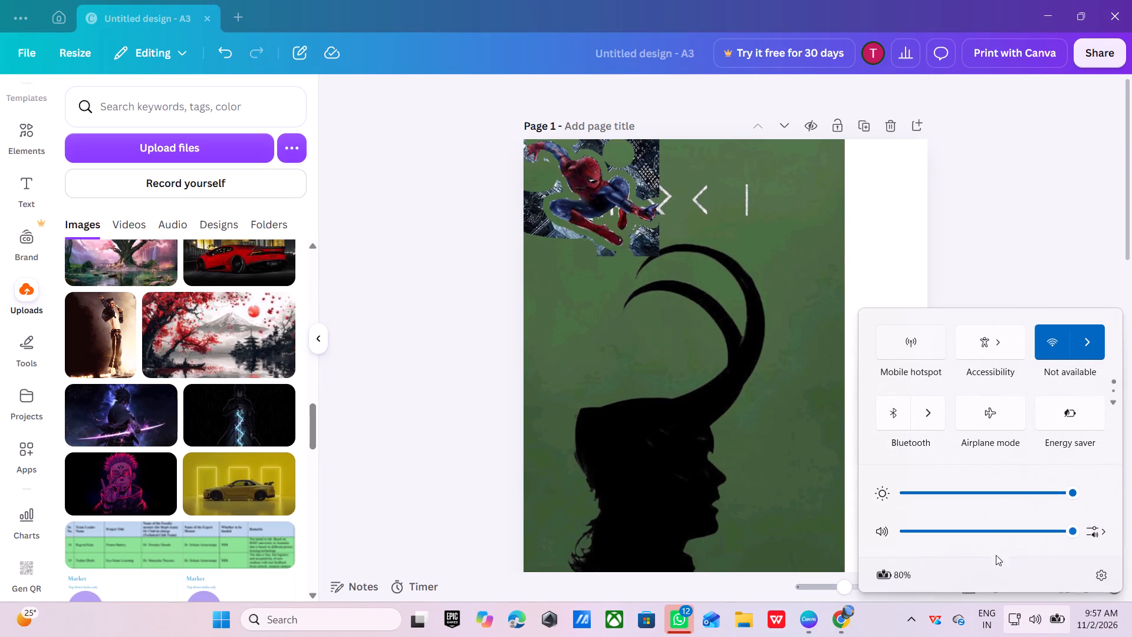
left_click(889, 354)
left_click(791, 349)
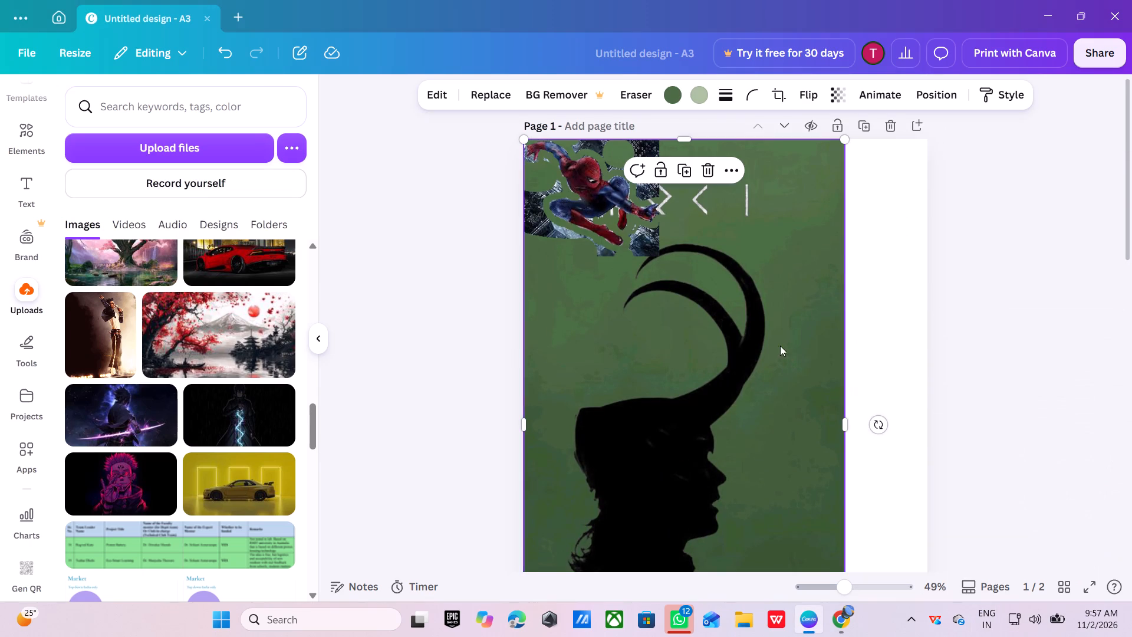
Start a Print with Canva order for portrait posters using both pages of the design.
left_click(1010, 57)
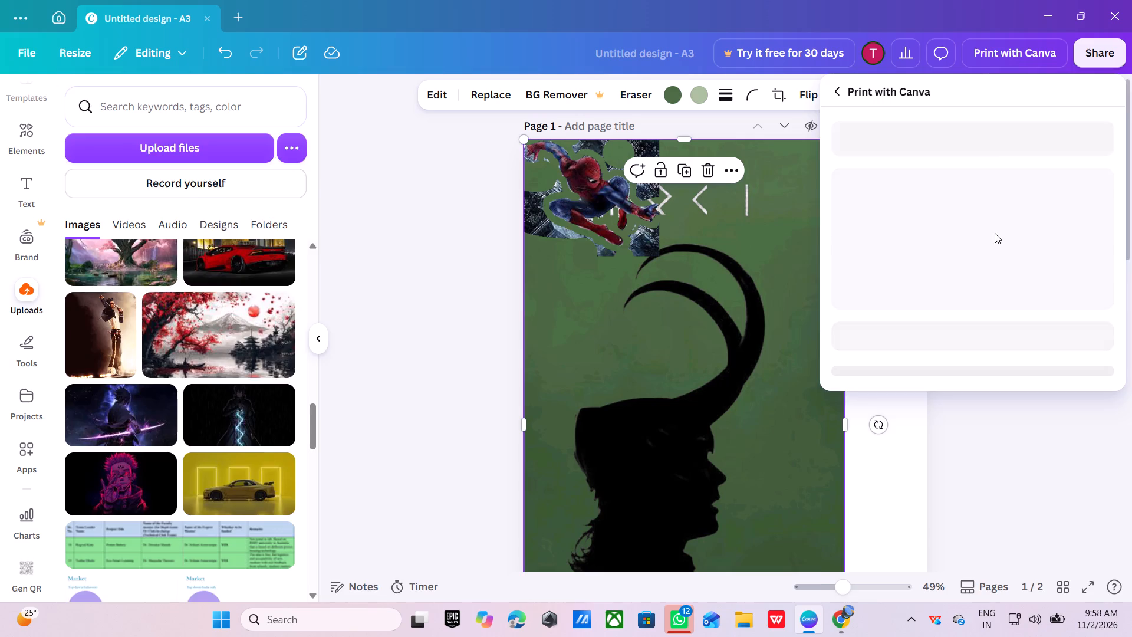
left_click(956, 294)
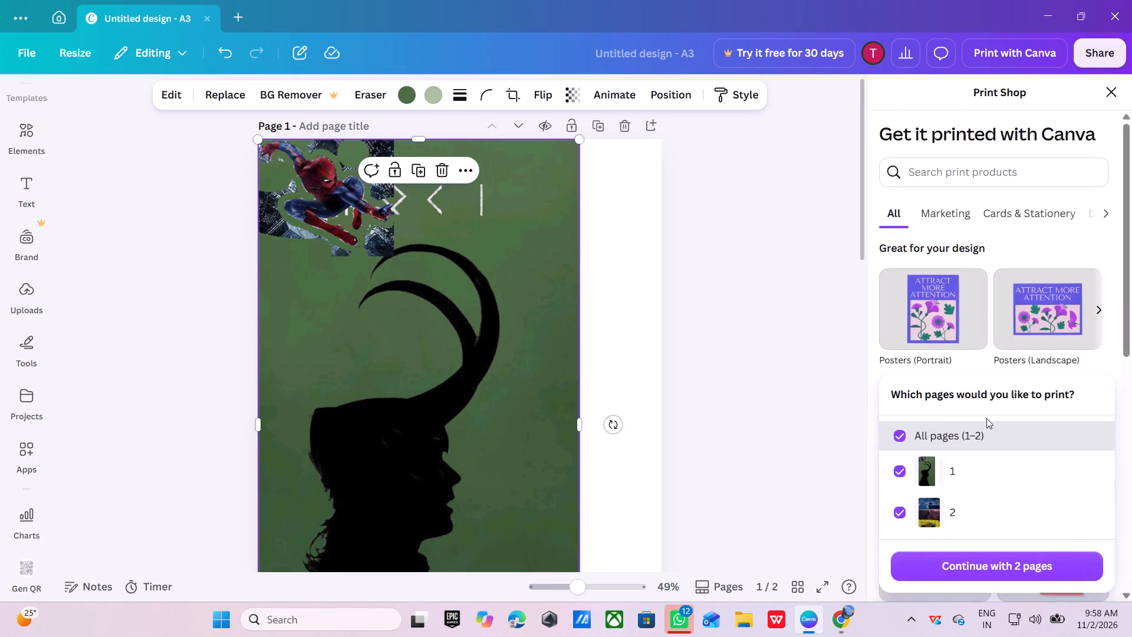
left_click(956, 560)
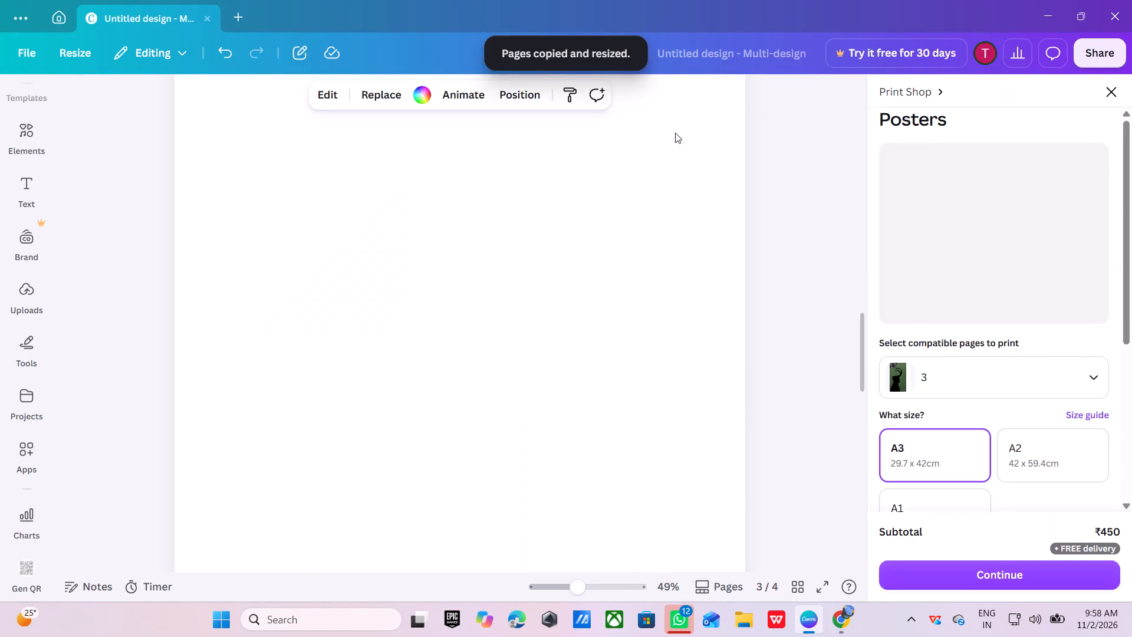
Examine the Loki poster's print mockups, both close up and on the living-room wall, and close the print shop.
scroll(607, 354, "down", 2)
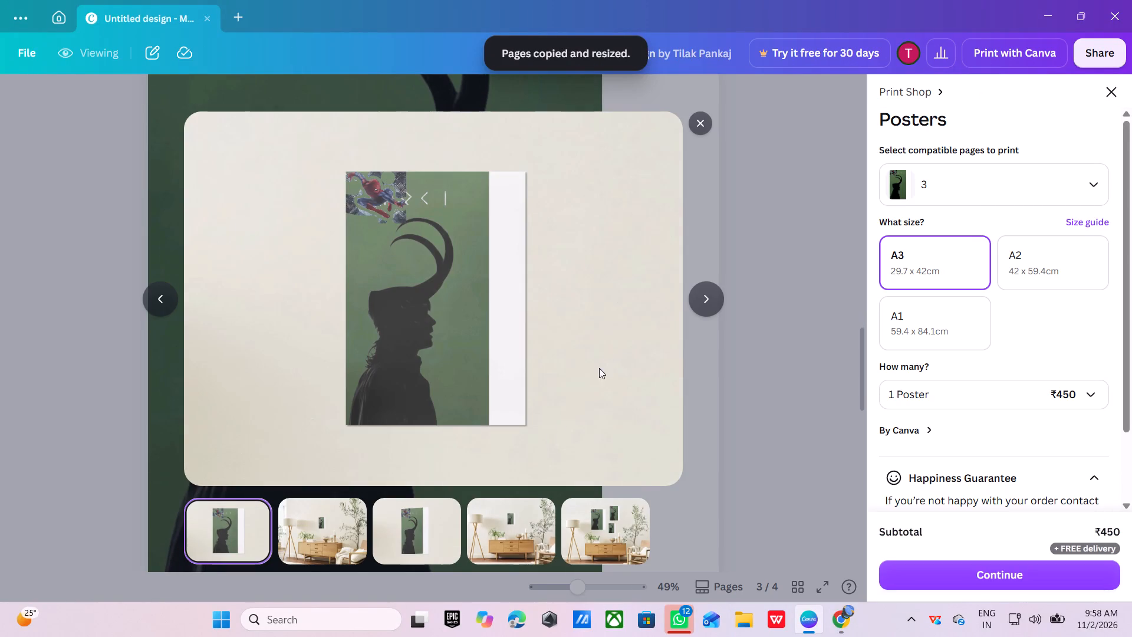
left_click(340, 514)
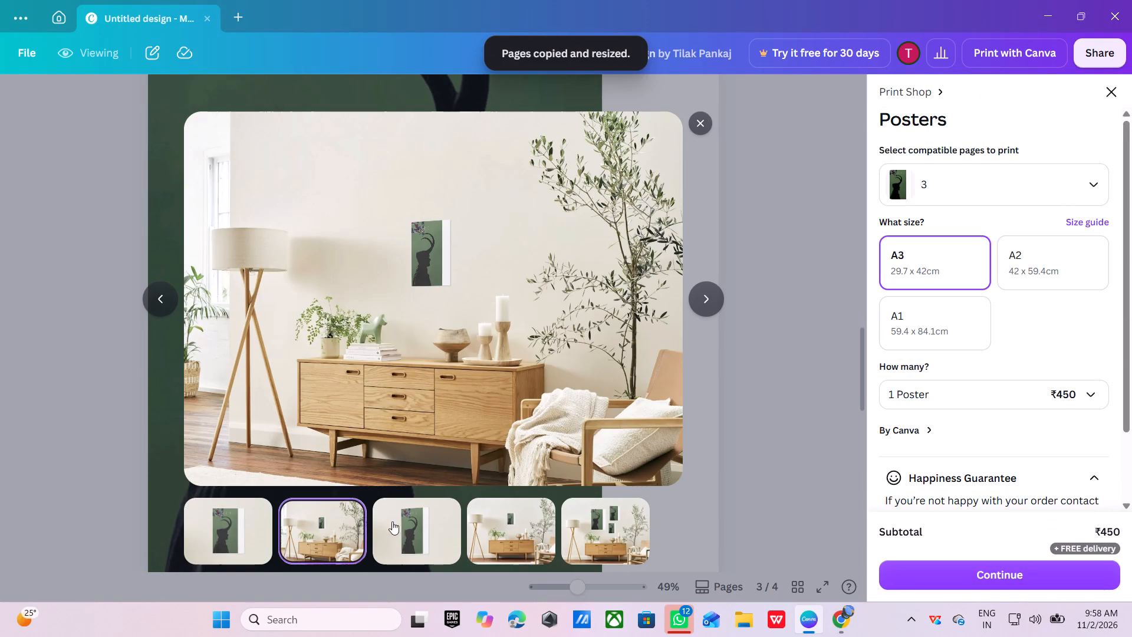
left_click(417, 527)
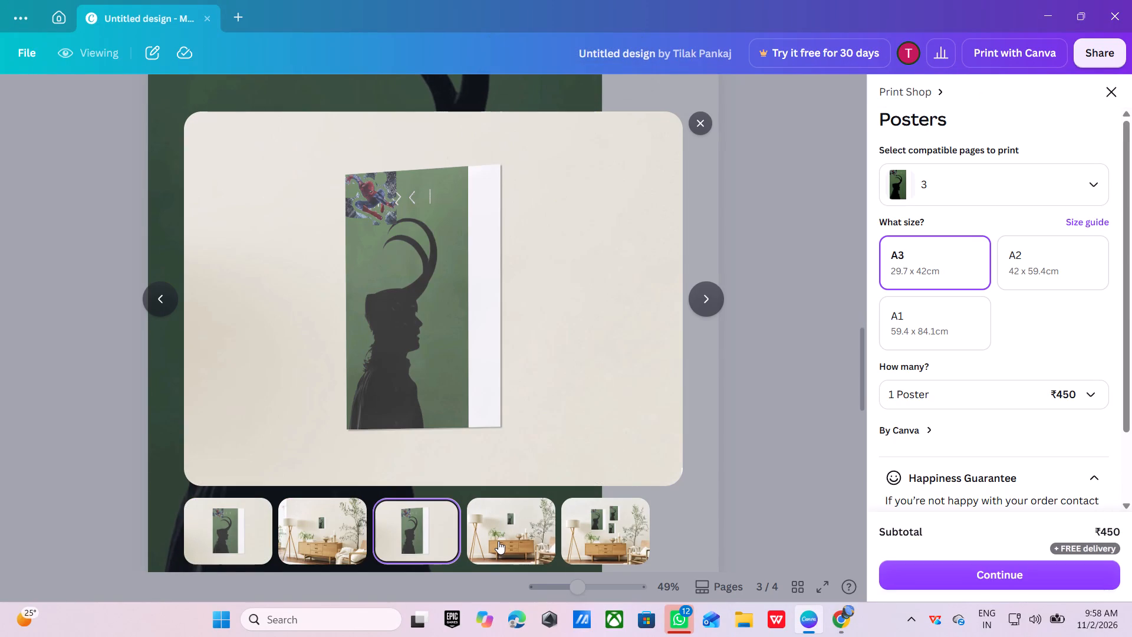
key("Right")
key("Right")
key("Right")
key("Right")
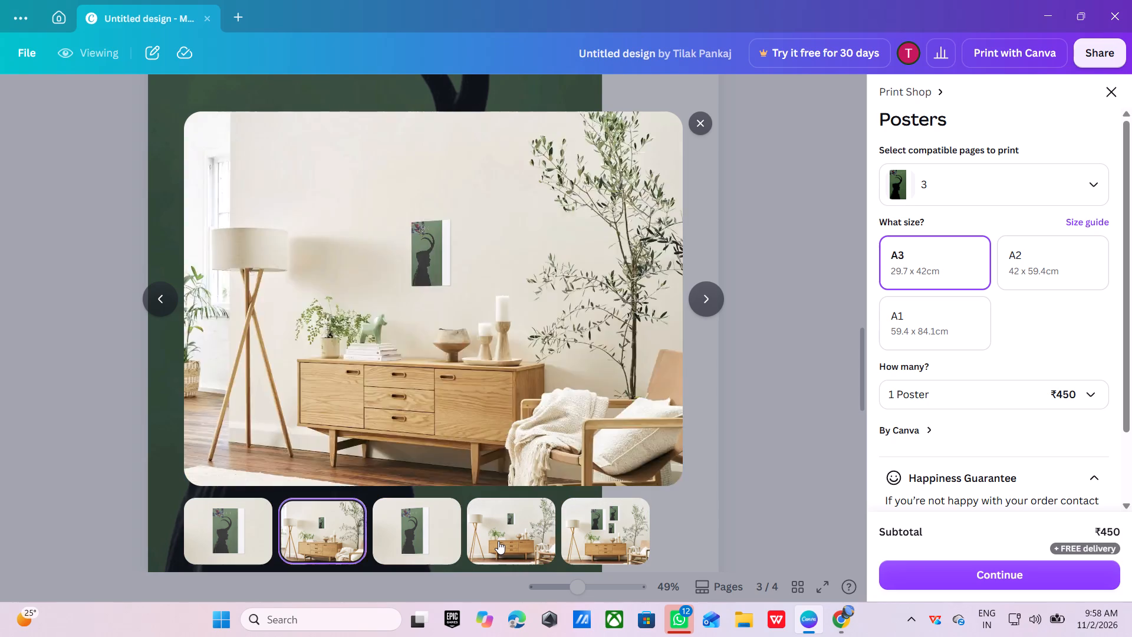
key("Right")
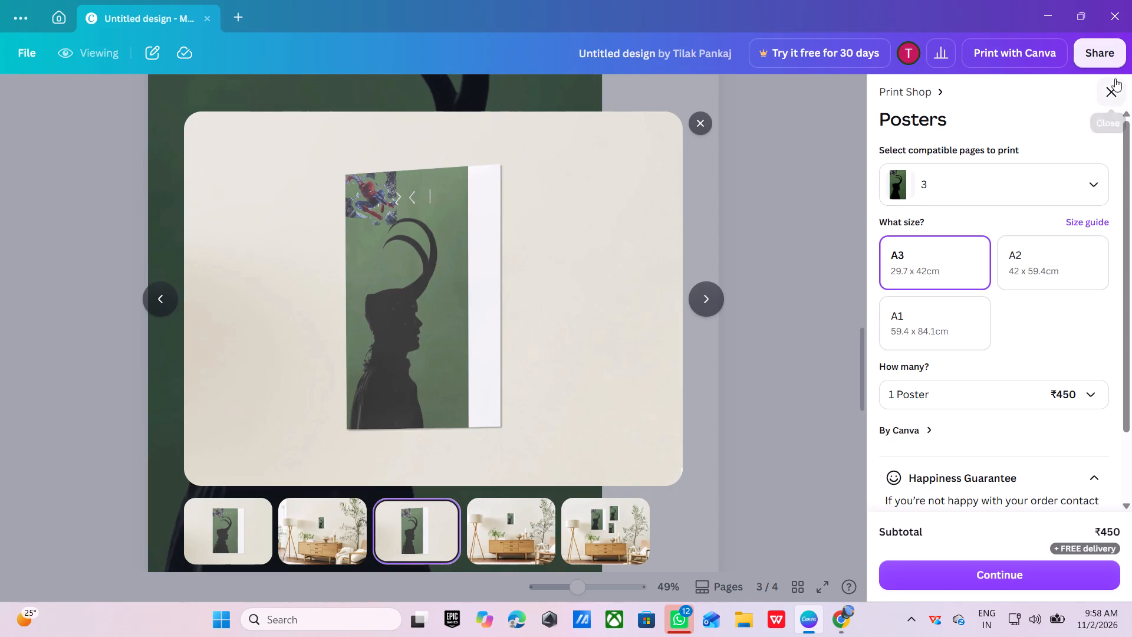
left_click(1114, 87)
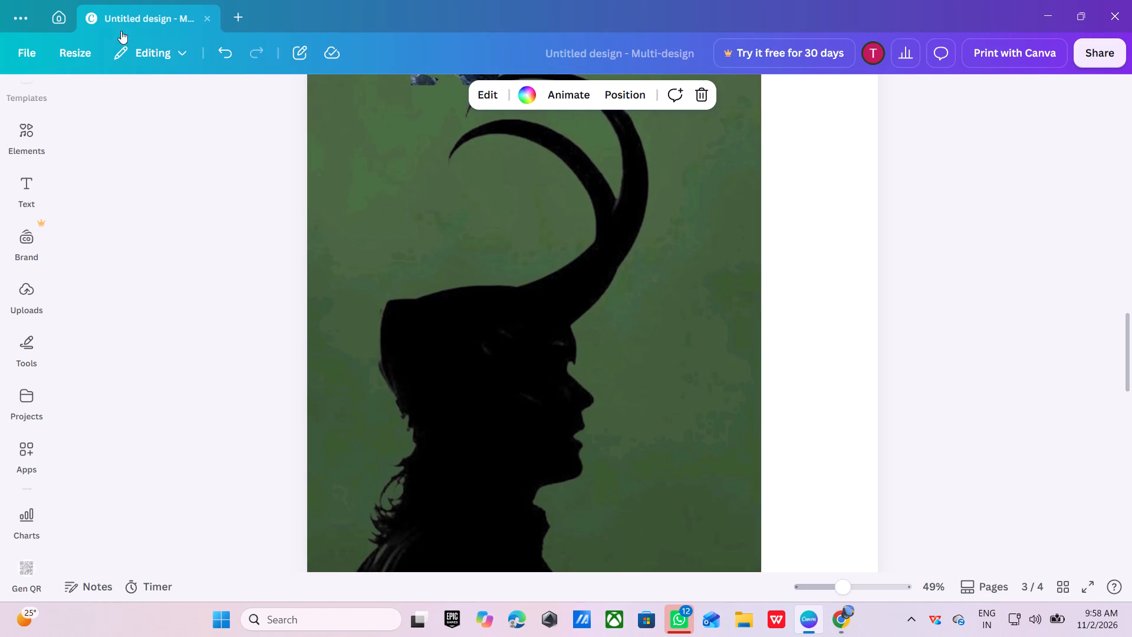